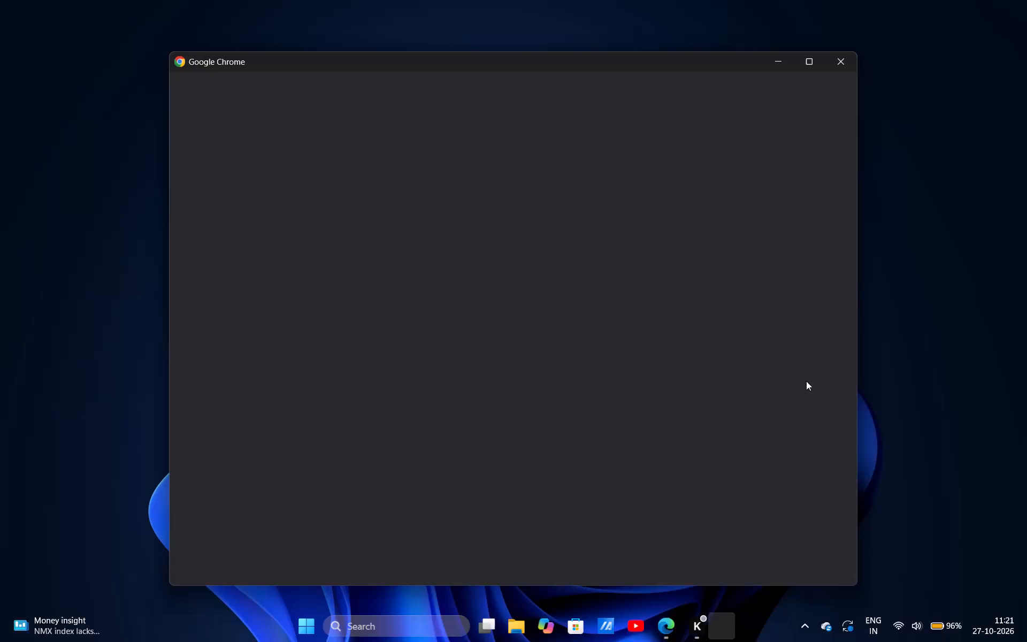
Search Google for figma and open the main Figma website from the results.
left_click(457, 410)
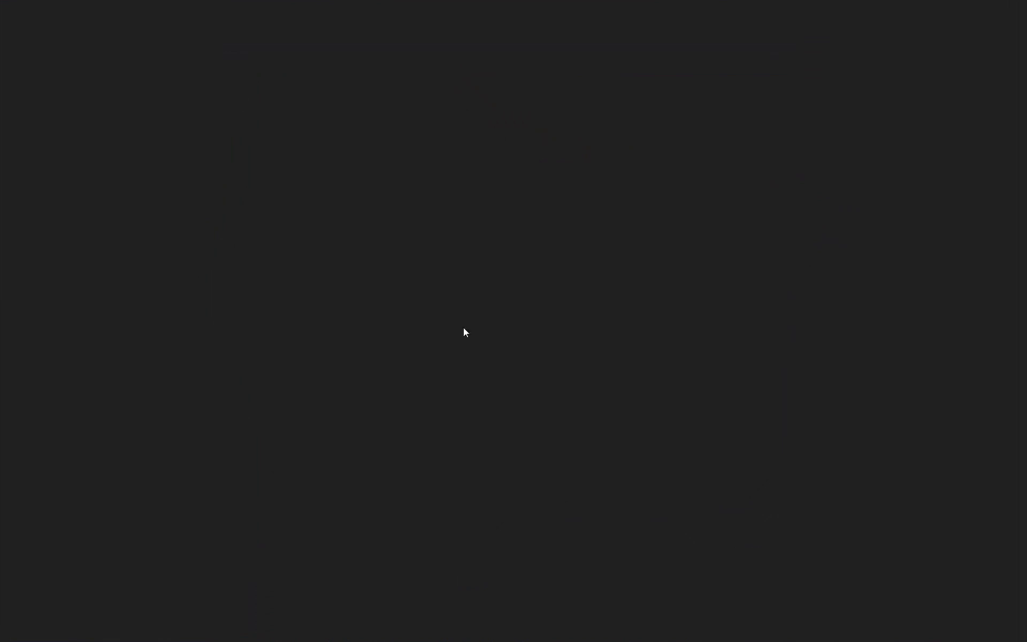
left_click(449, 246)
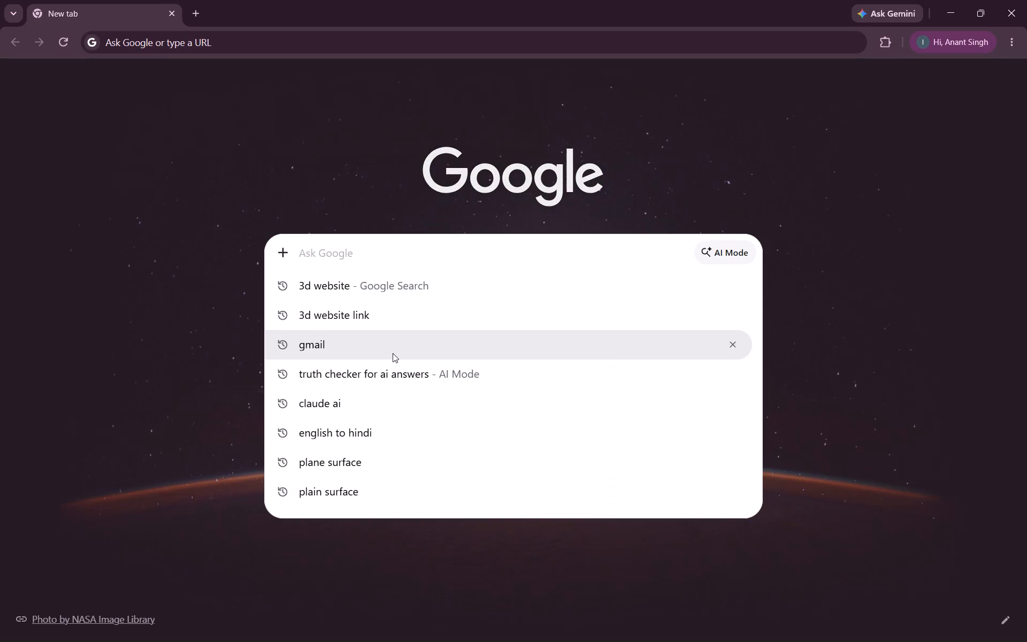
type("fig")
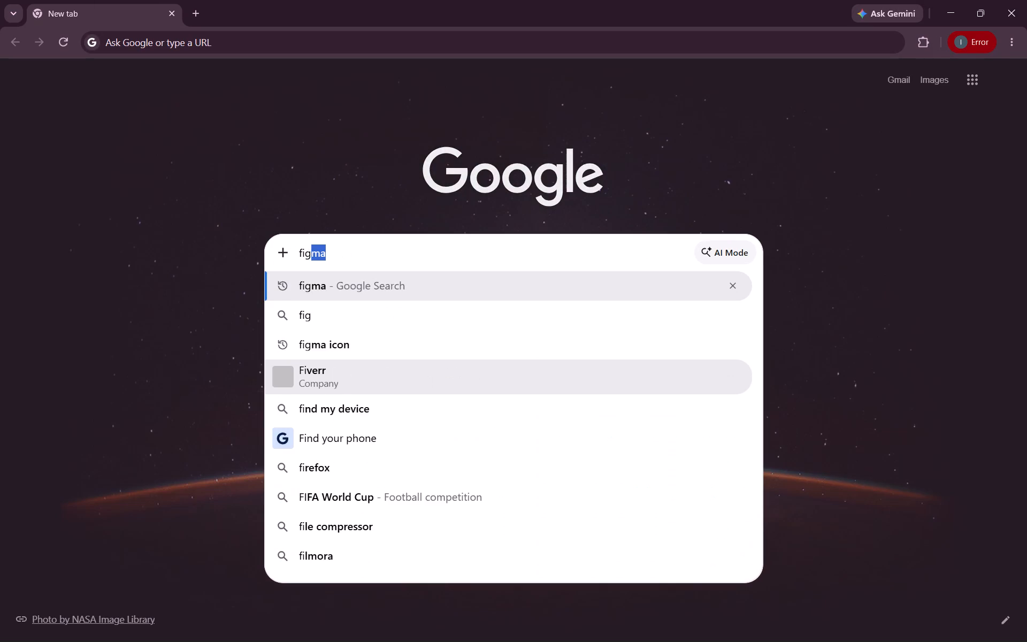
key("Right")
key("Return")
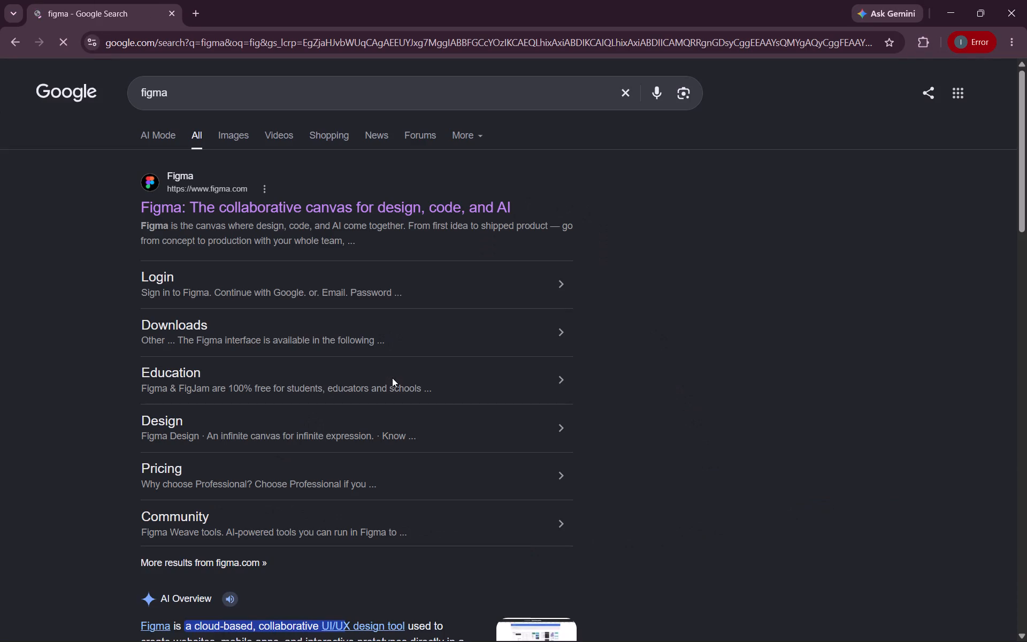
left_click(237, 203)
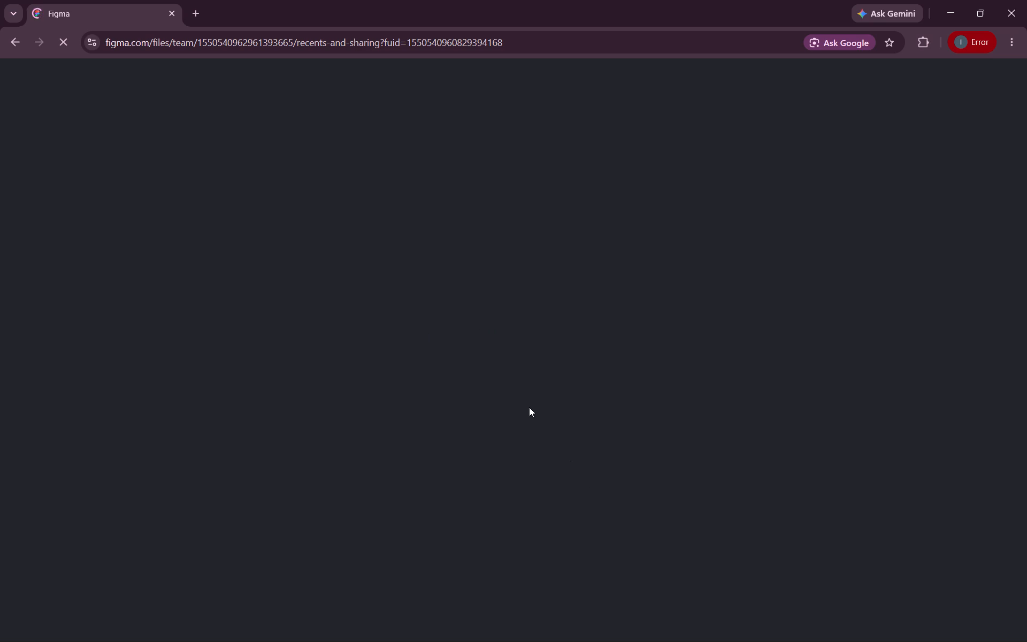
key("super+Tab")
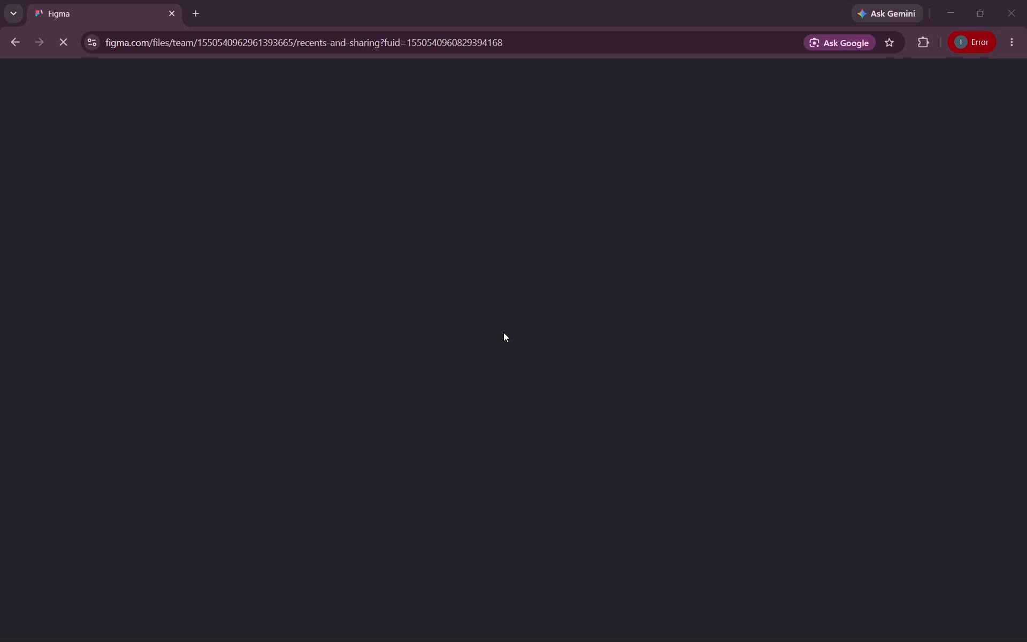
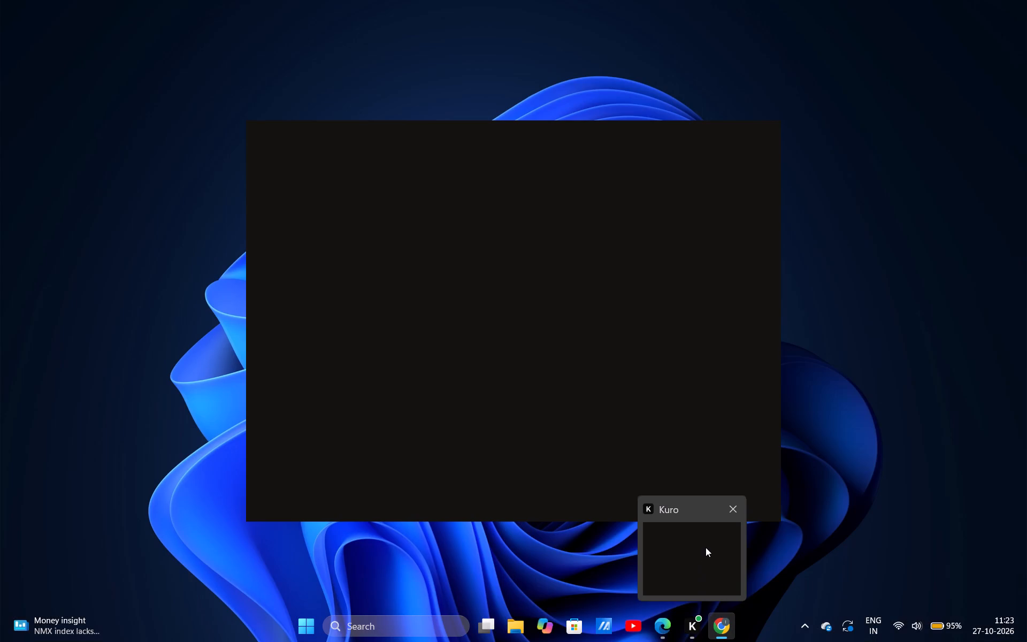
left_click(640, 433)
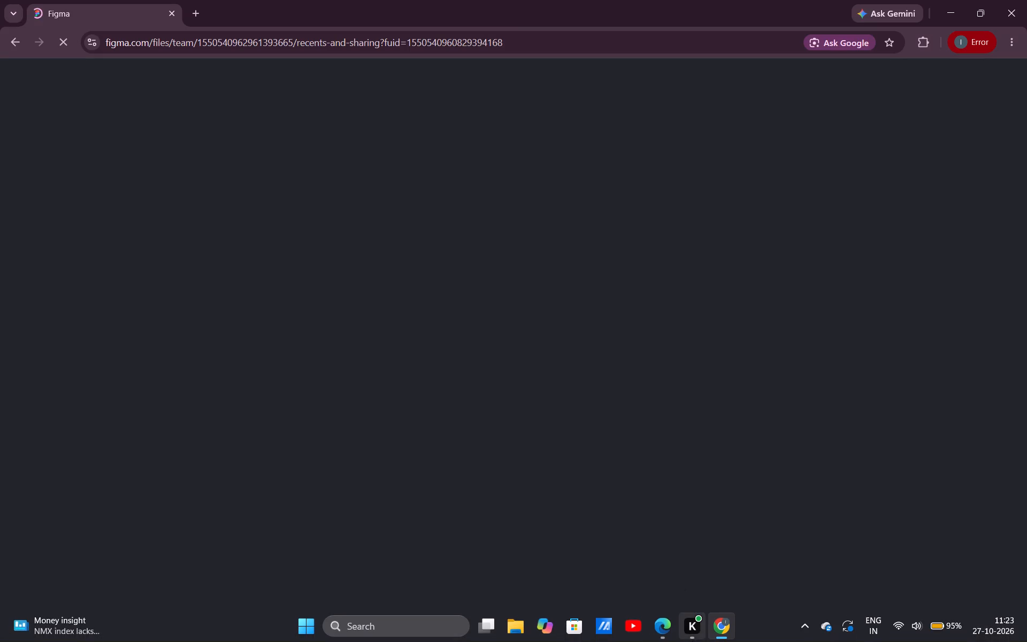
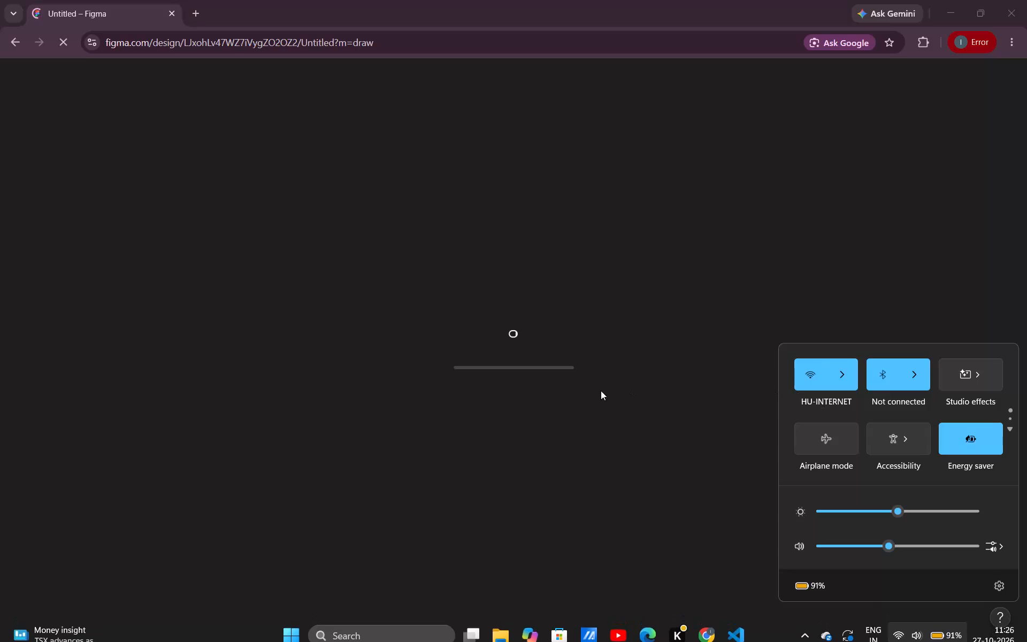
Dismiss the system quick settings flyout and return to the loading Untitled design file.
left_click(545, 421)
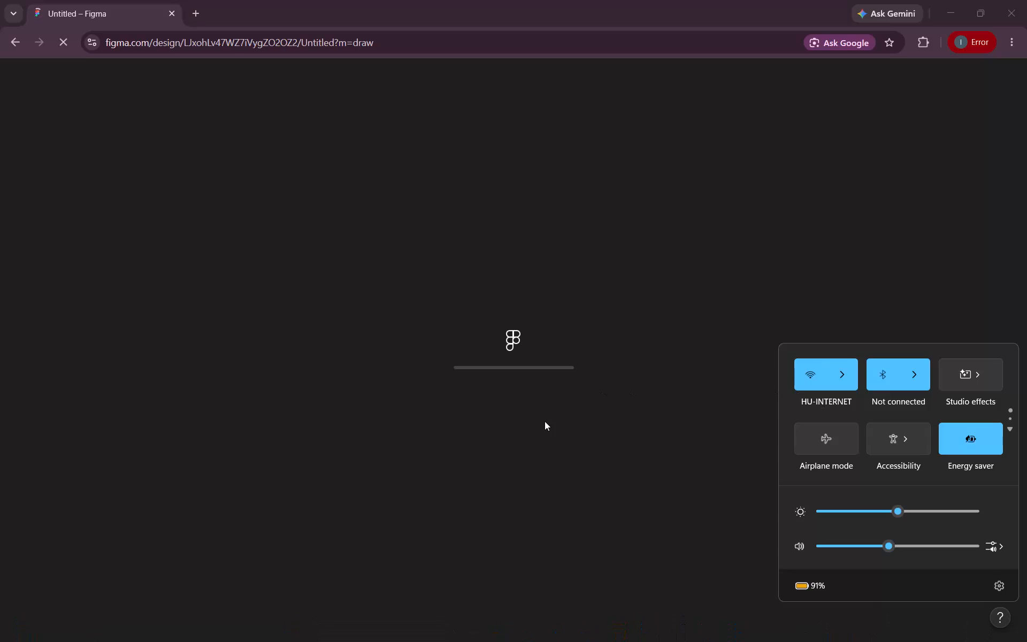
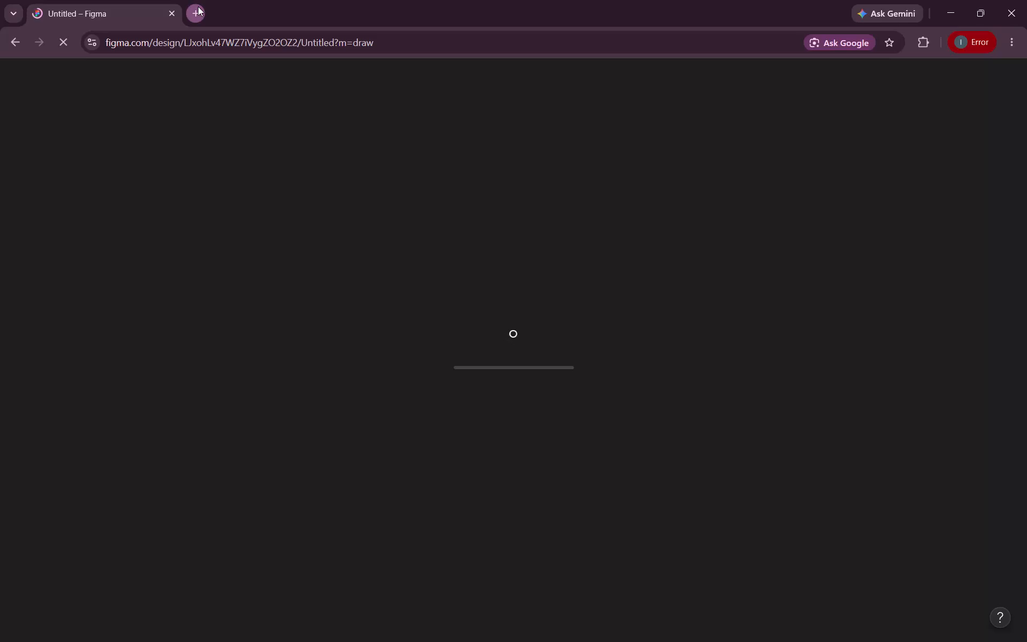
Search the web for "slice" in the new browser tab.
type("slicw")
key("BackSpace")
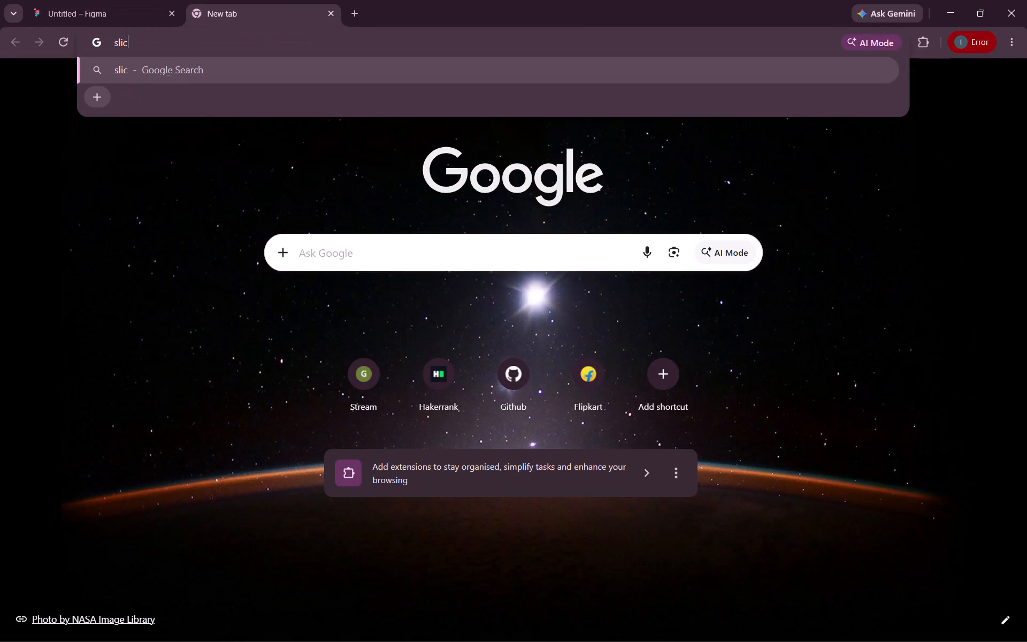
key("e")
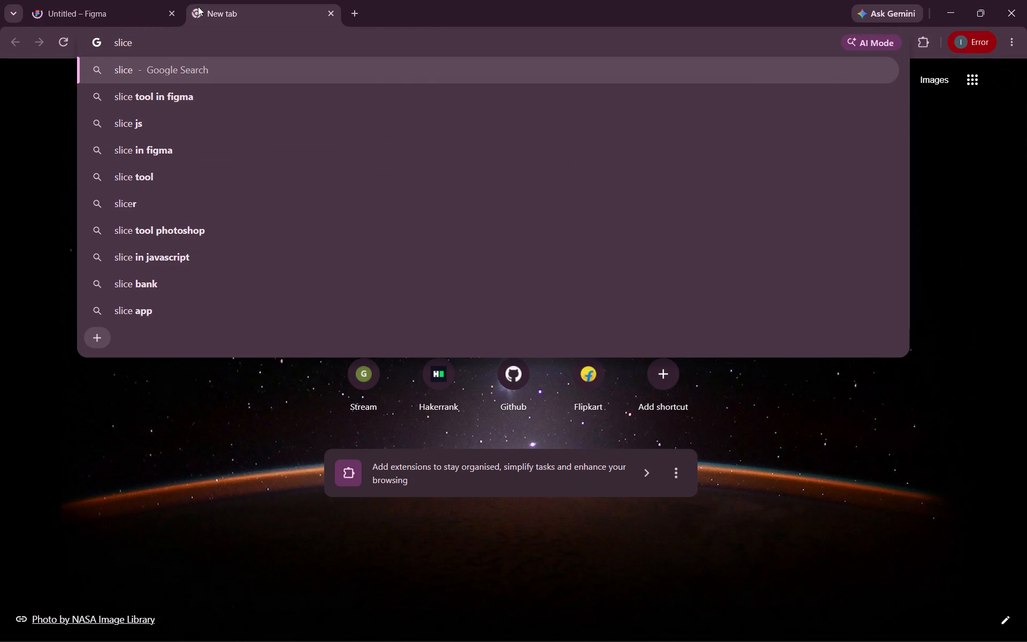
key("Return")
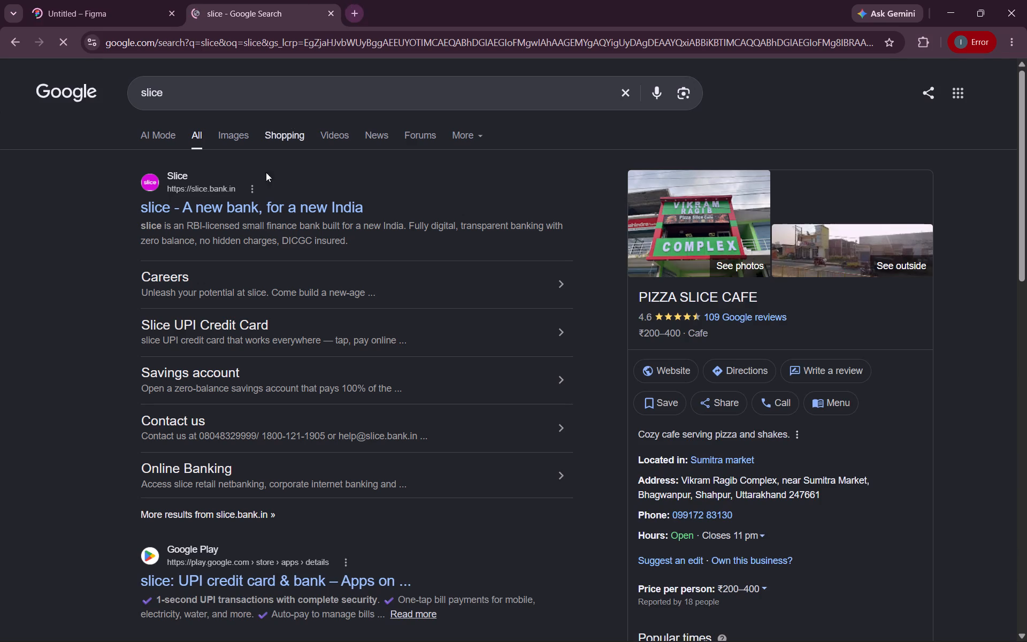
Open the slice bank website from the search result "slice - A new bank, for a new India".
left_click(255, 212)
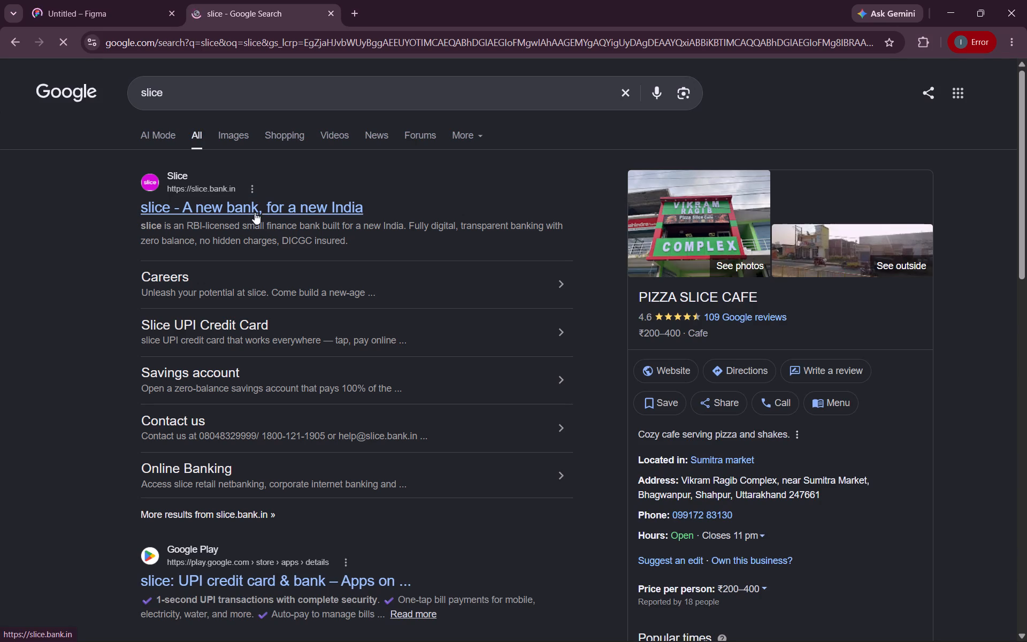
left_click(255, 212)
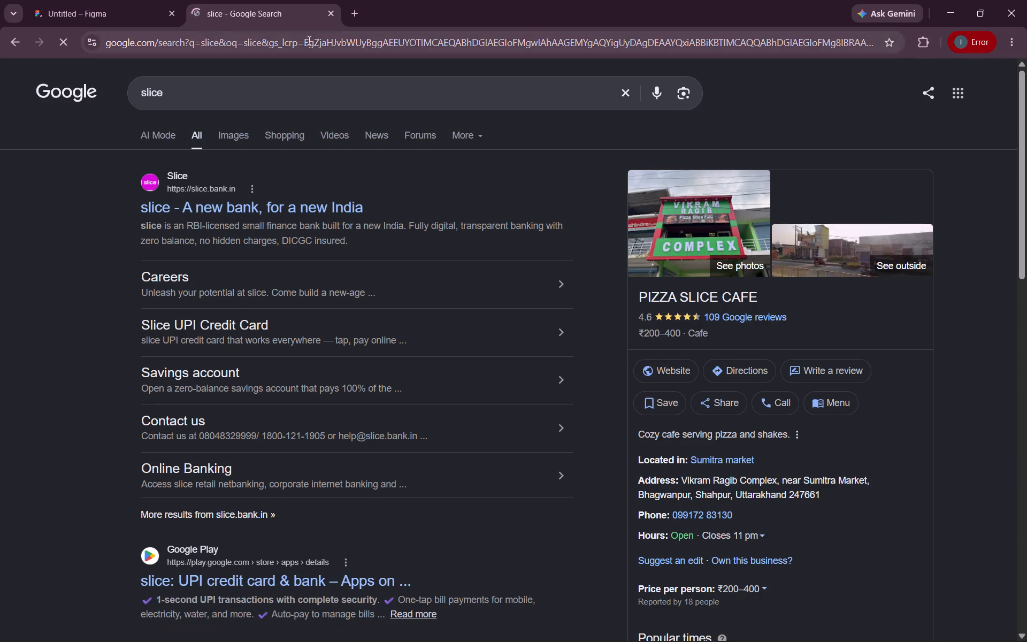
scroll(221, 260, "down", 5)
scroll(221, 260, "up", 6)
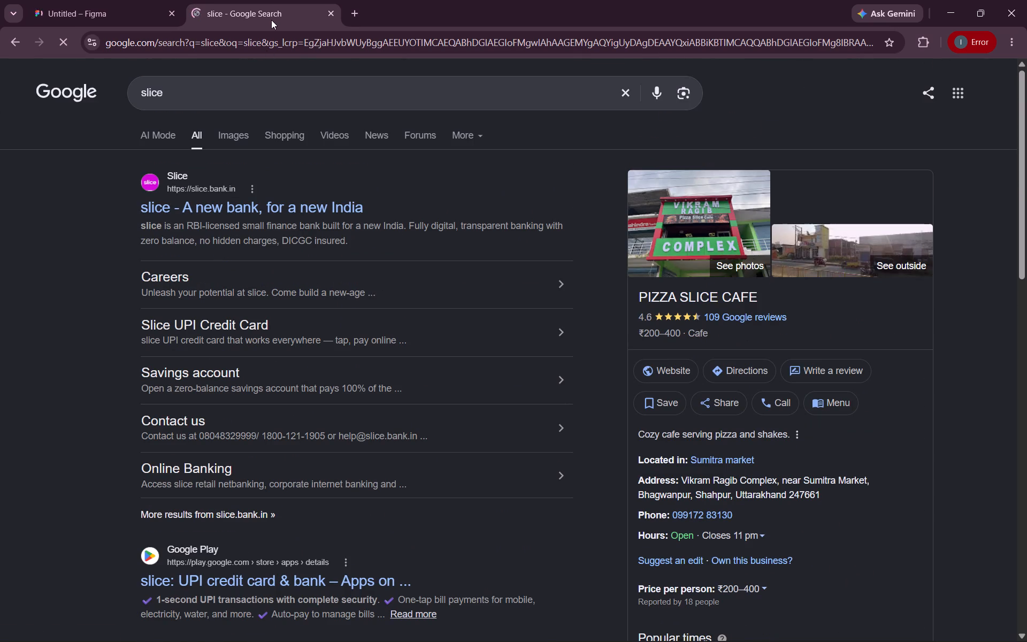
Switch back to the Untitled Figma design file while the slice website loads.
left_click(132, 0)
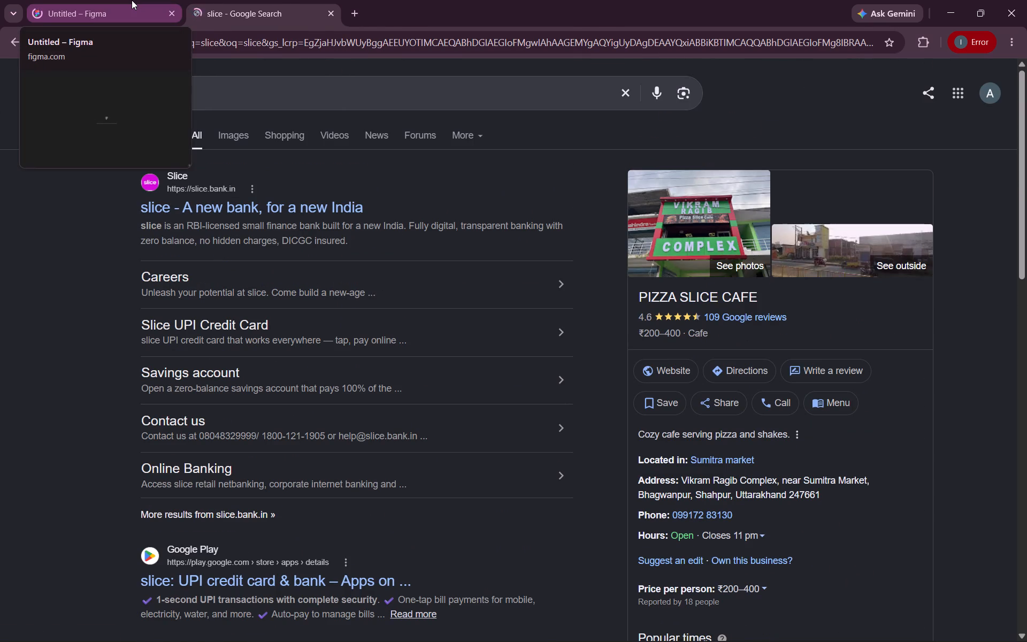
left_click(275, 2)
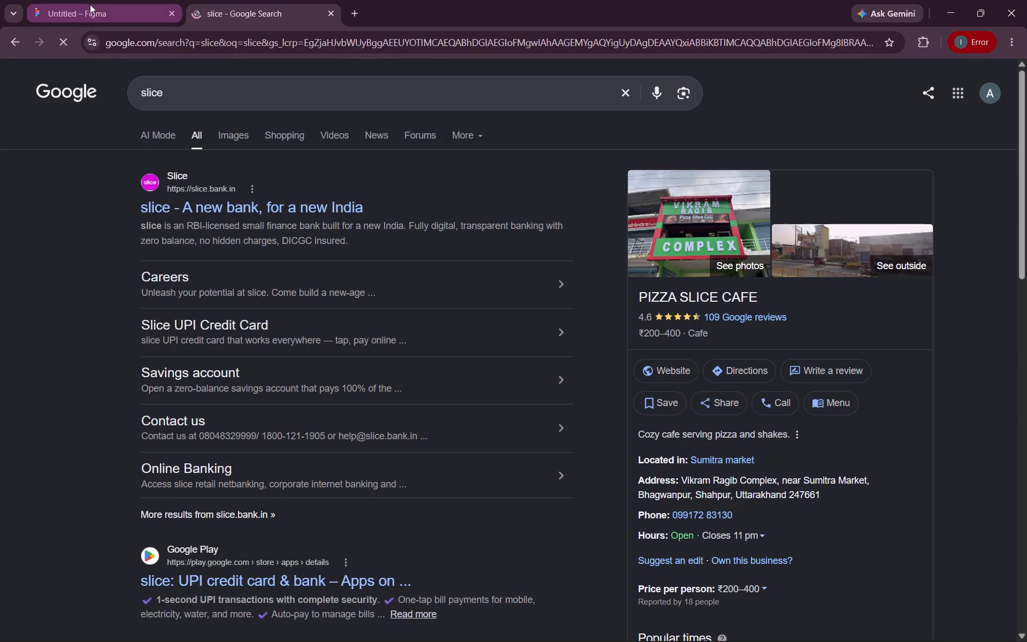
left_click(90, 4)
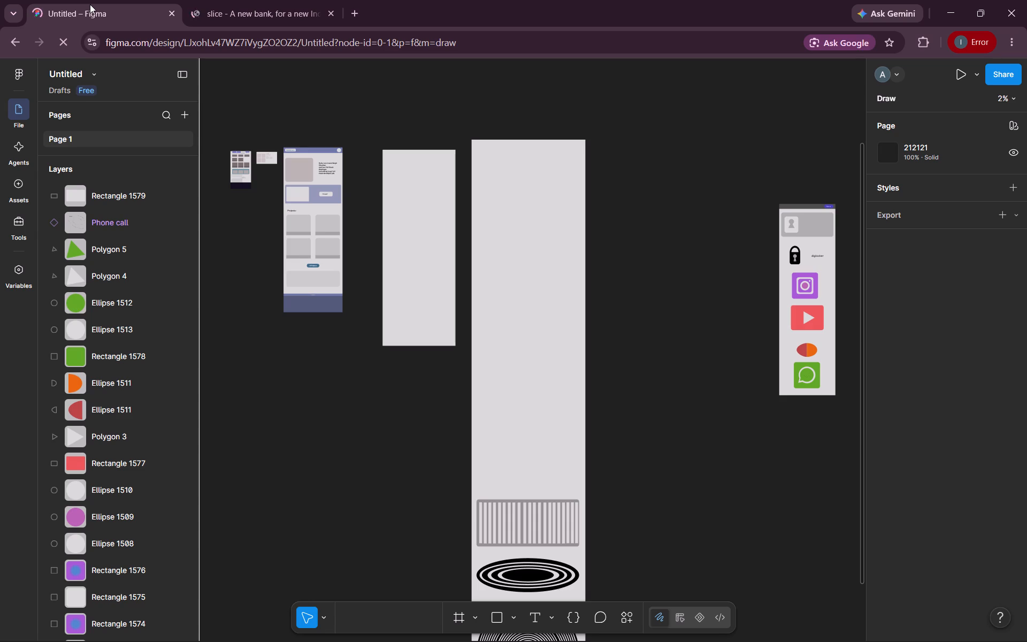
Examine the existing page layouts and icon drawings on the Page 1 canvas and look for free space.
scroll(607, 214, "down", 1)
scroll(607, 214, "left", 8)
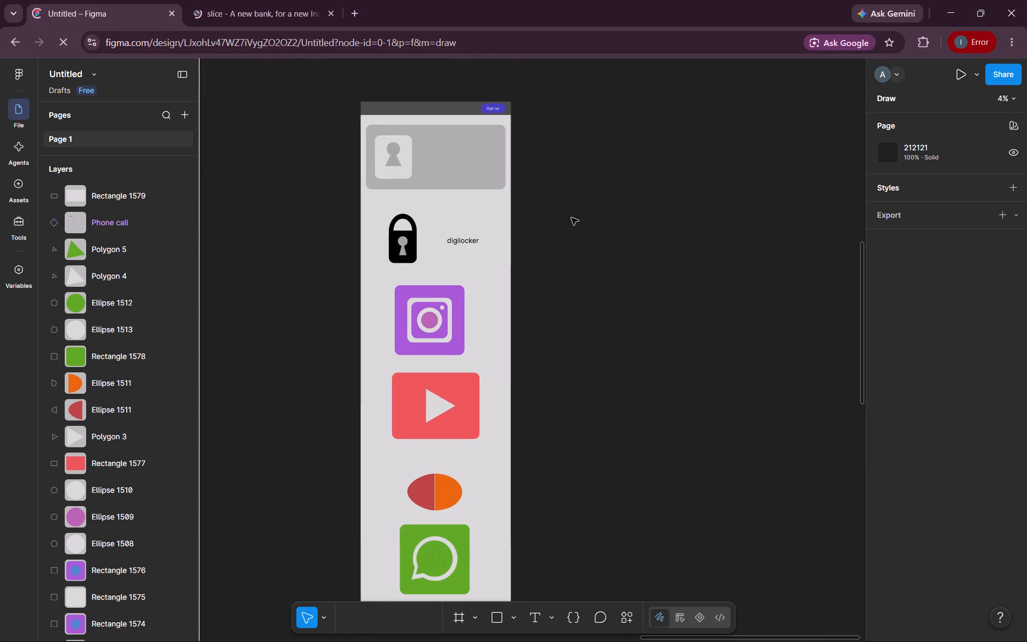
scroll(571, 218, "right", 11)
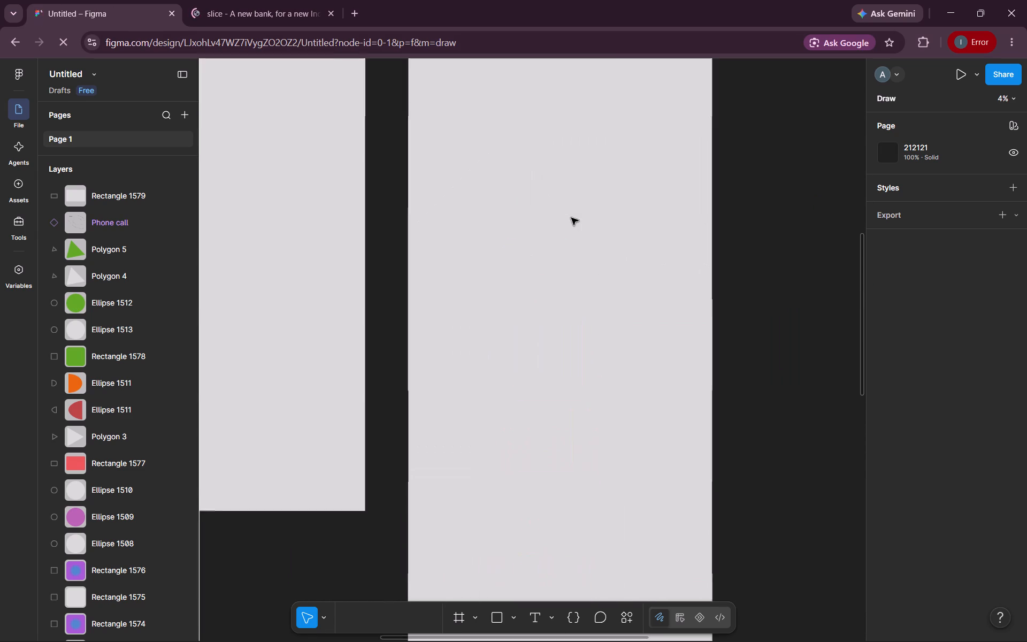
scroll(571, 218, "right", 1)
scroll(572, 218, "up", 3)
scroll(572, 218, "right", 5)
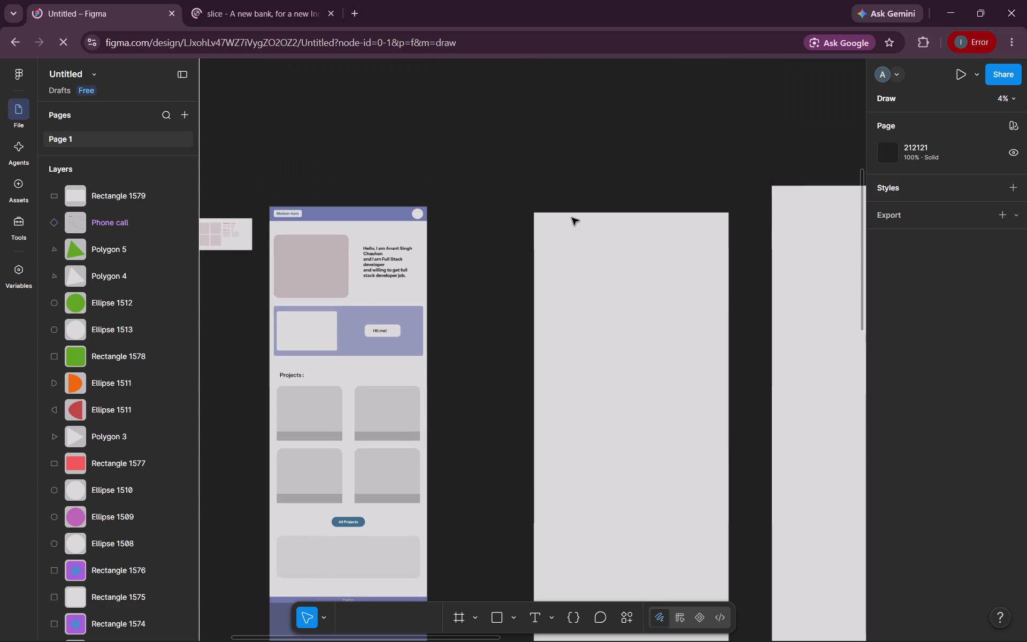
scroll(572, 218, "right", 5)
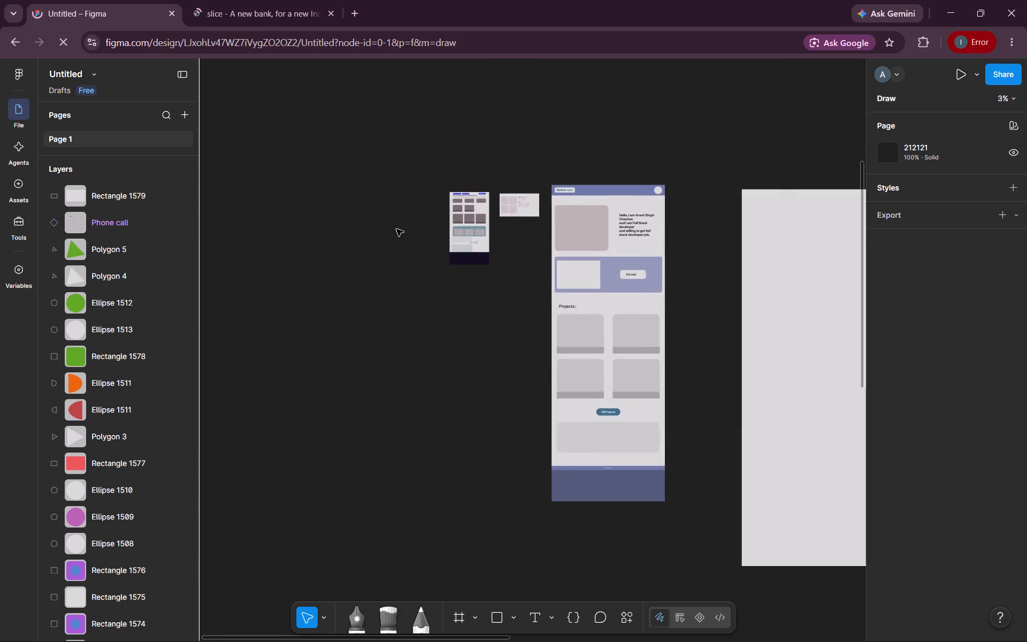
scroll(396, 229, "left", 2)
scroll(396, 229, "up", 1)
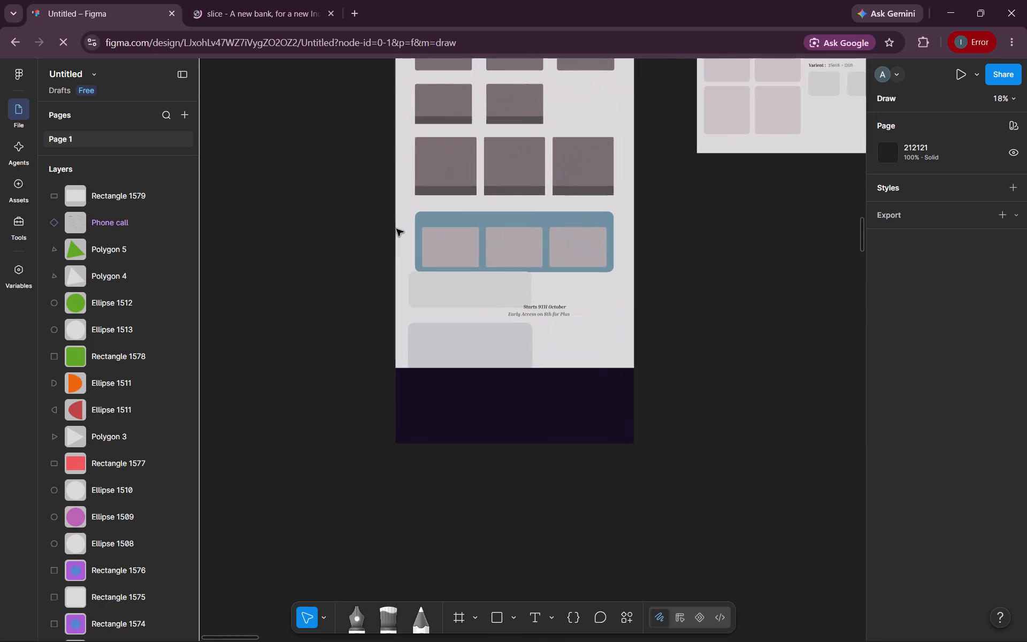
scroll(396, 229, "up", 1)
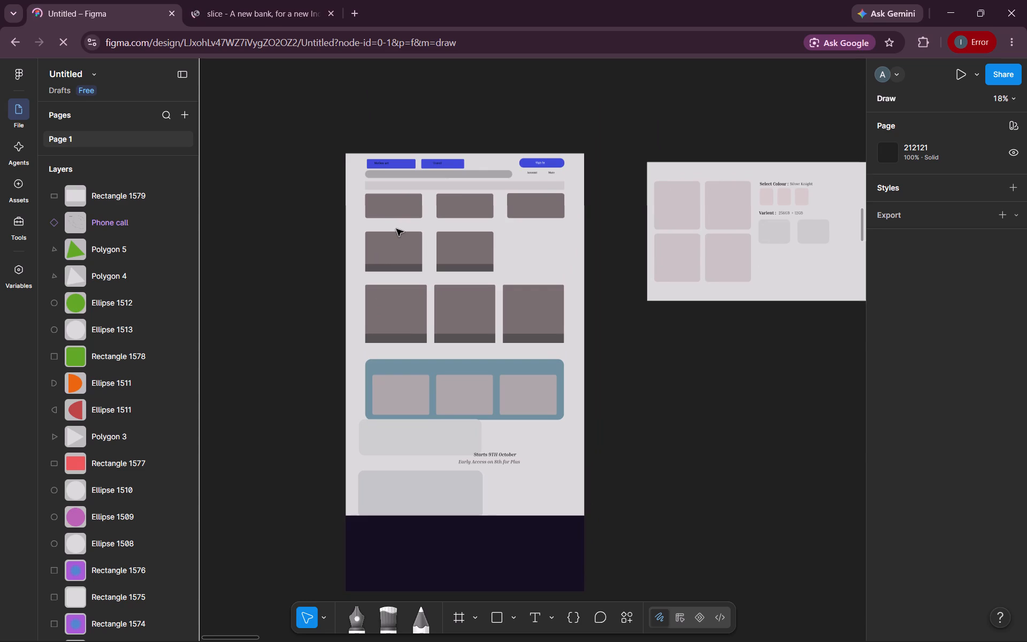
scroll(386, 229, "left", 6)
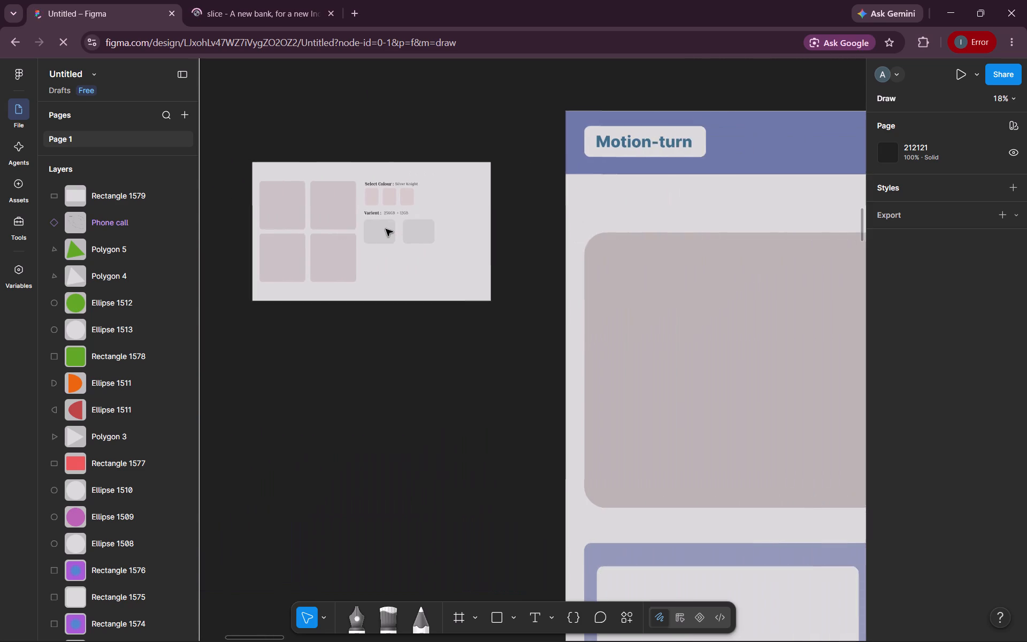
scroll(386, 229, "left", 11)
scroll(386, 229, "right", 3)
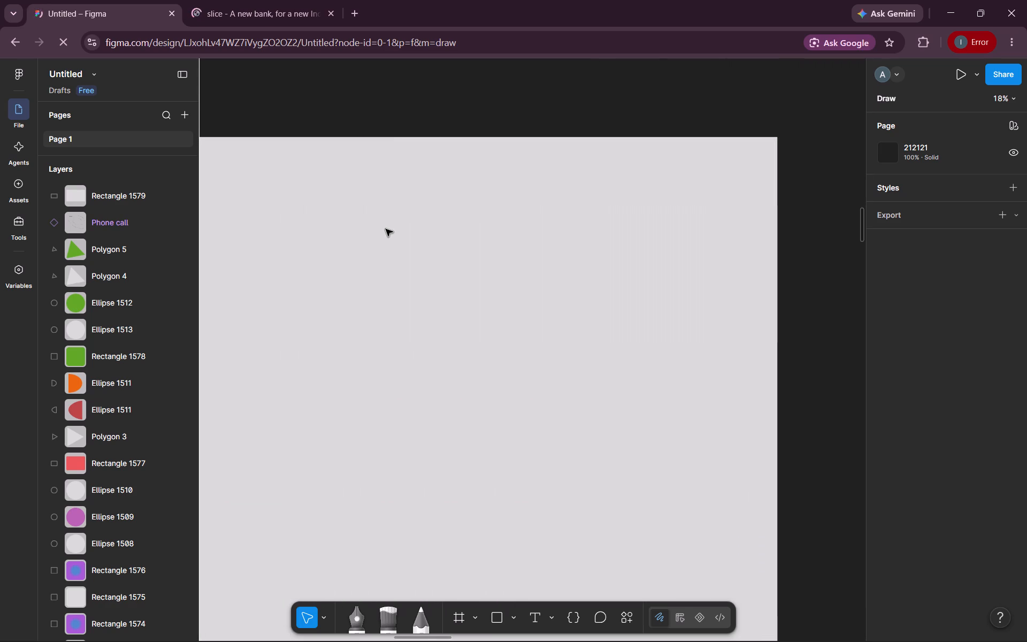
scroll(386, 229, "down", 10)
scroll(386, 229, "up", 15)
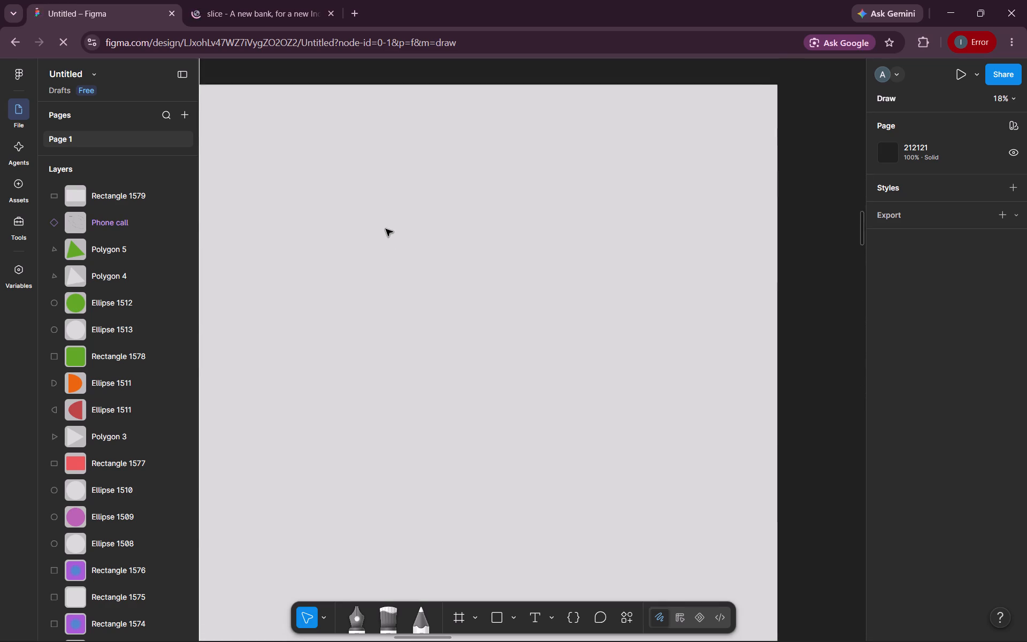
scroll(386, 229, "down", 1)
scroll(386, 229, "up", 4)
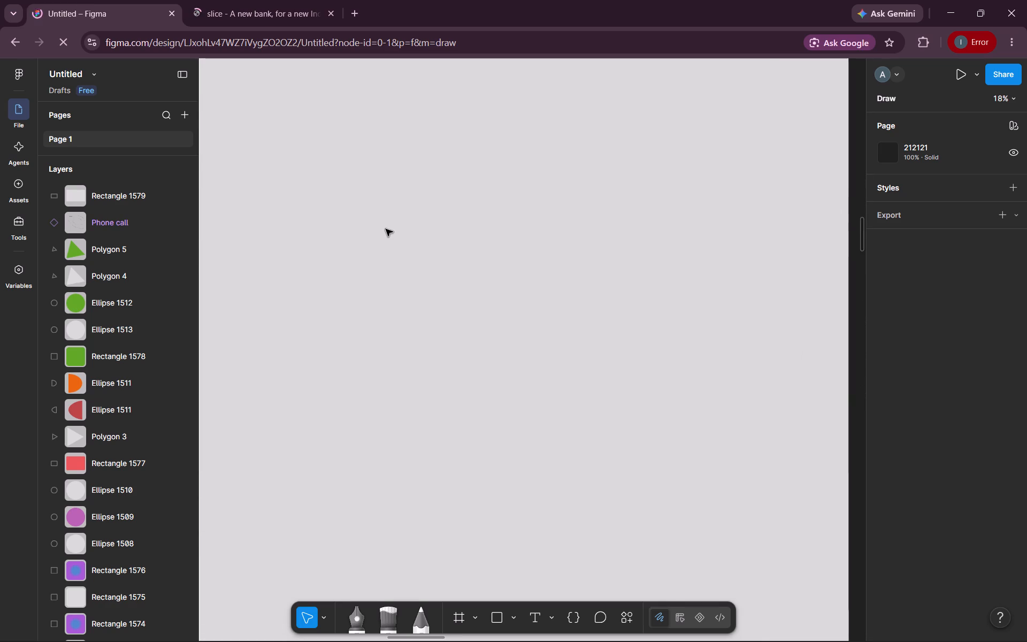
scroll(386, 229, "up", 2)
scroll(386, 229, "down", 1)
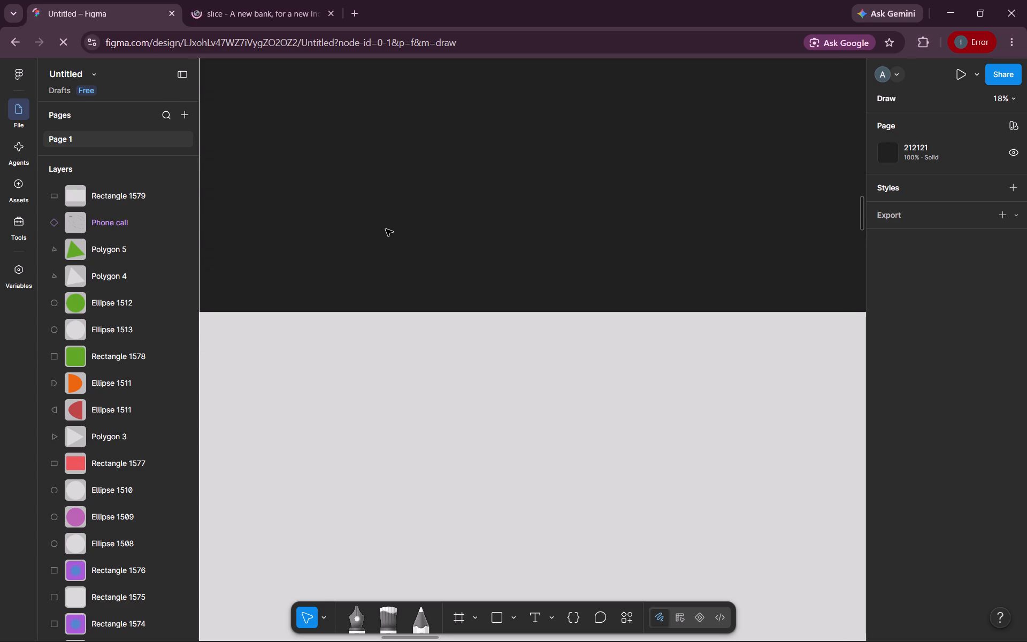
scroll(386, 229, "down", 1)
scroll(386, 229, "right", 1)
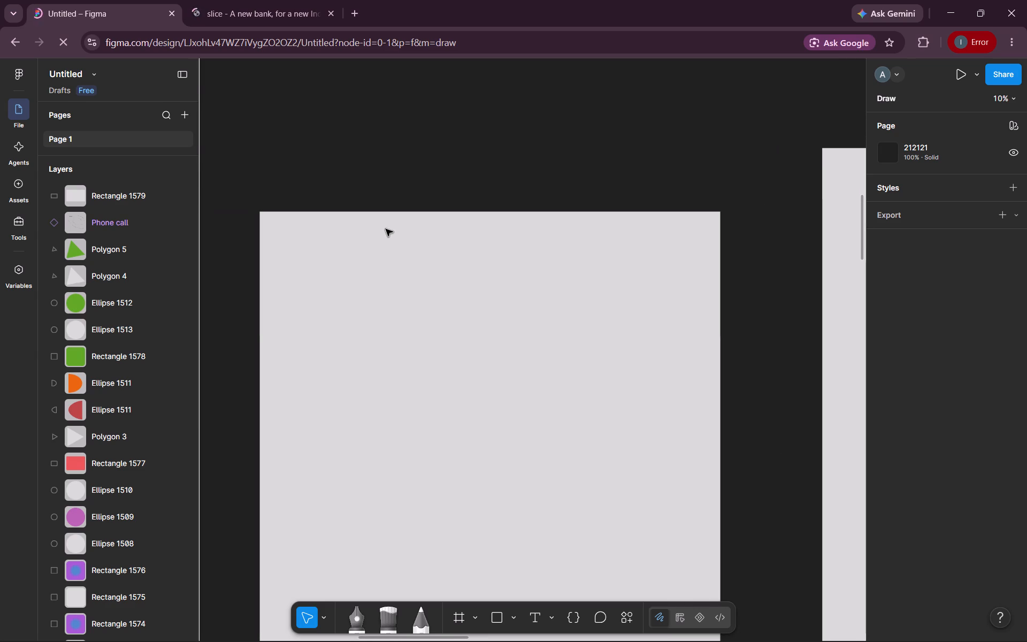
Draw a tall rectangle about 104 wide by 275 high on an empty area of the Page 1 canvas.
scroll(547, 247, "left", 9)
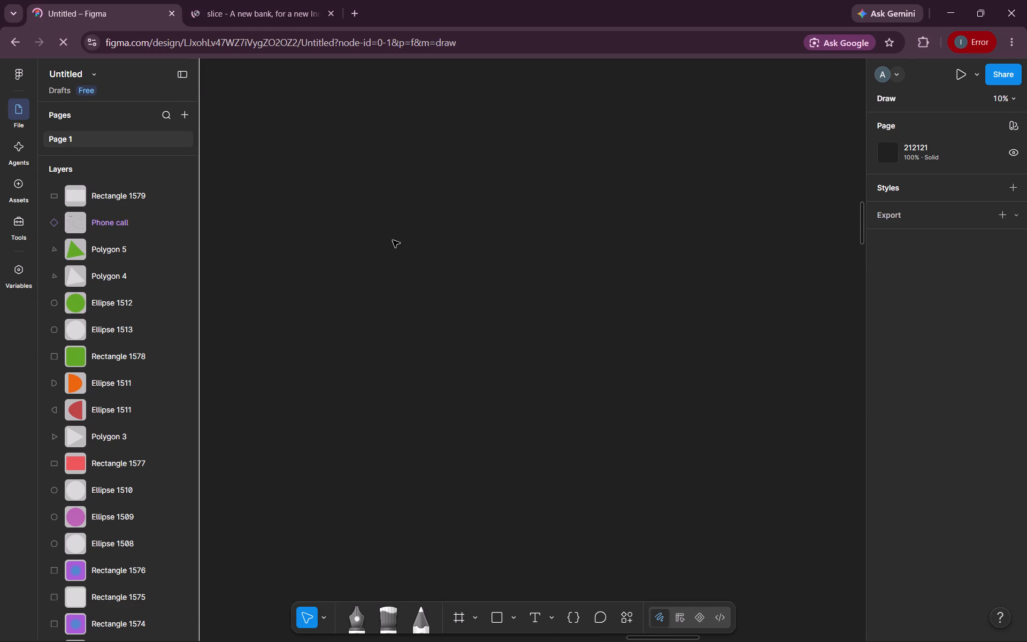
scroll(393, 240, "left", 2)
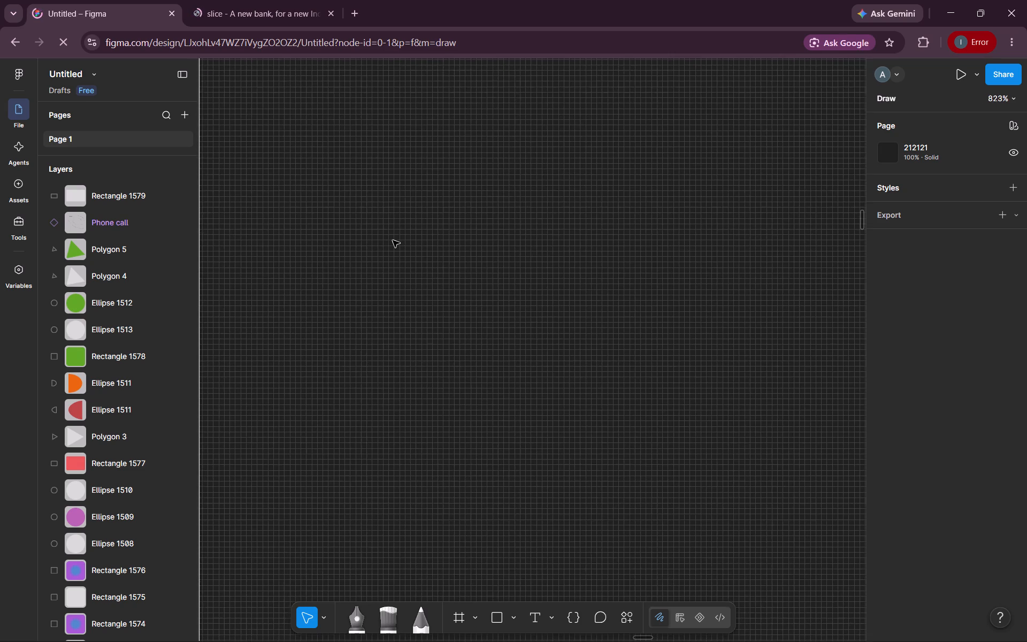
left_click(492, 613)
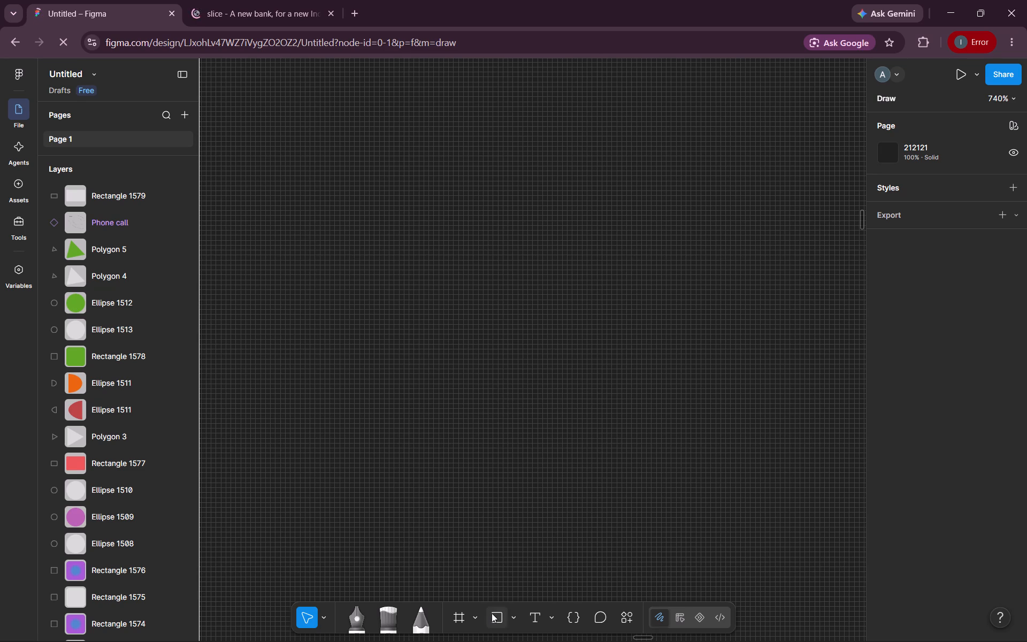
left_click_drag(302, 109, 665, 569)
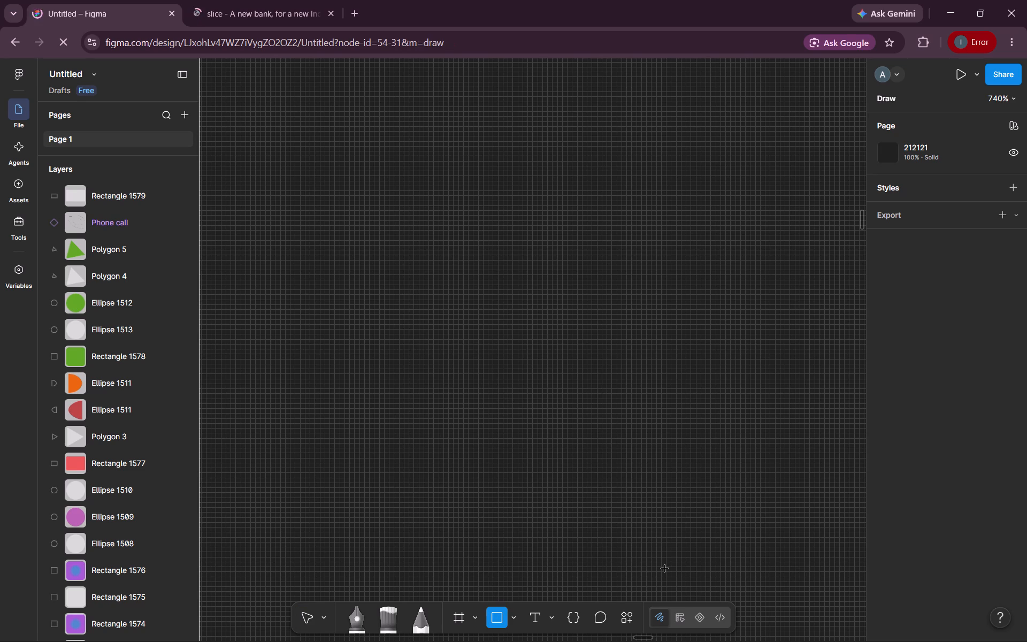
left_click_drag(665, 569, 684, 641)
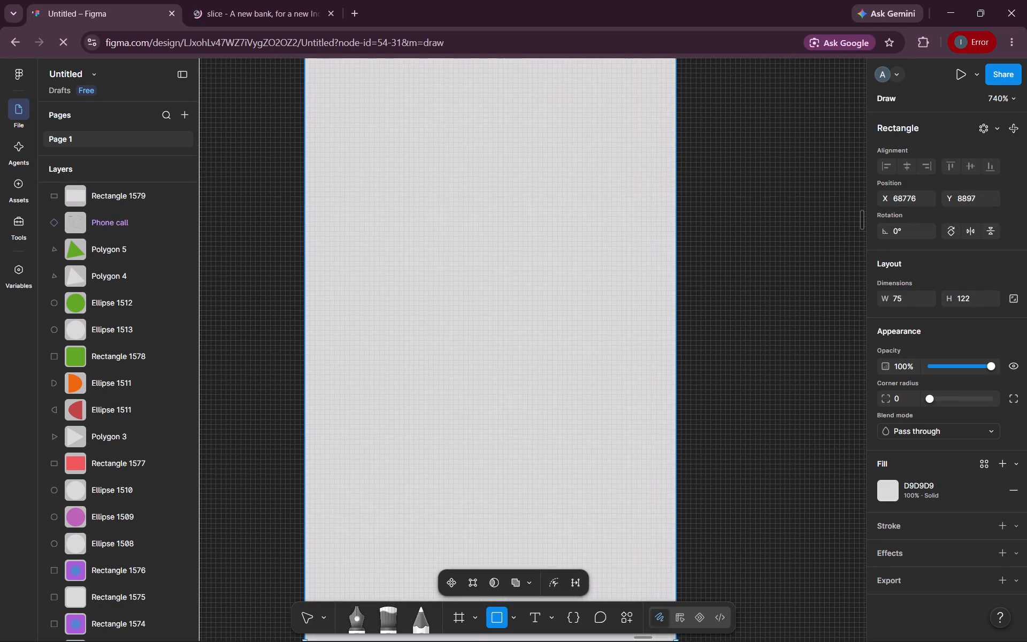
left_click_drag(684, 641, 819, 641)
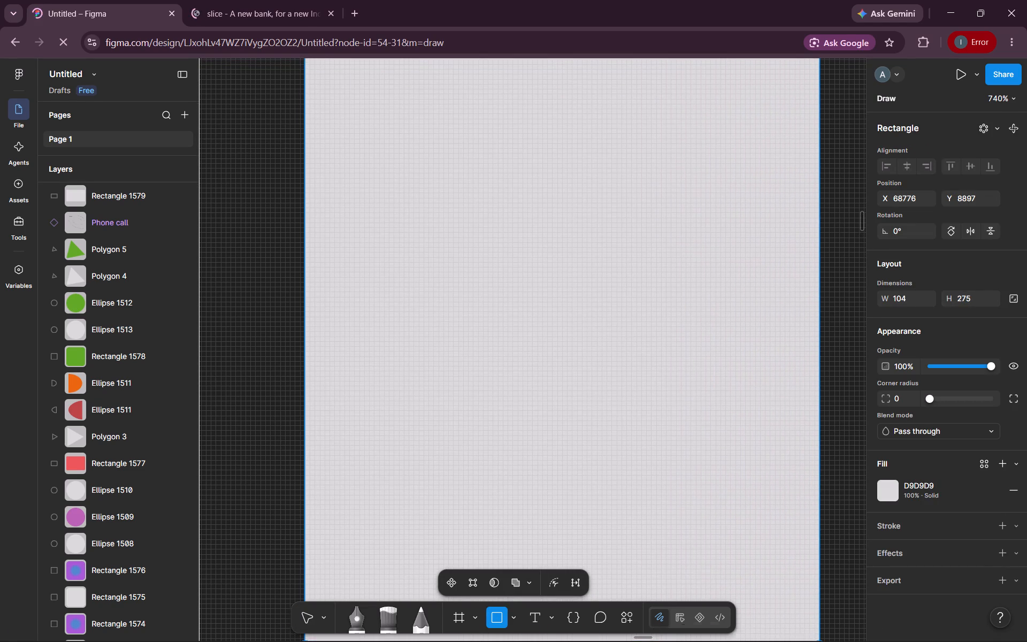
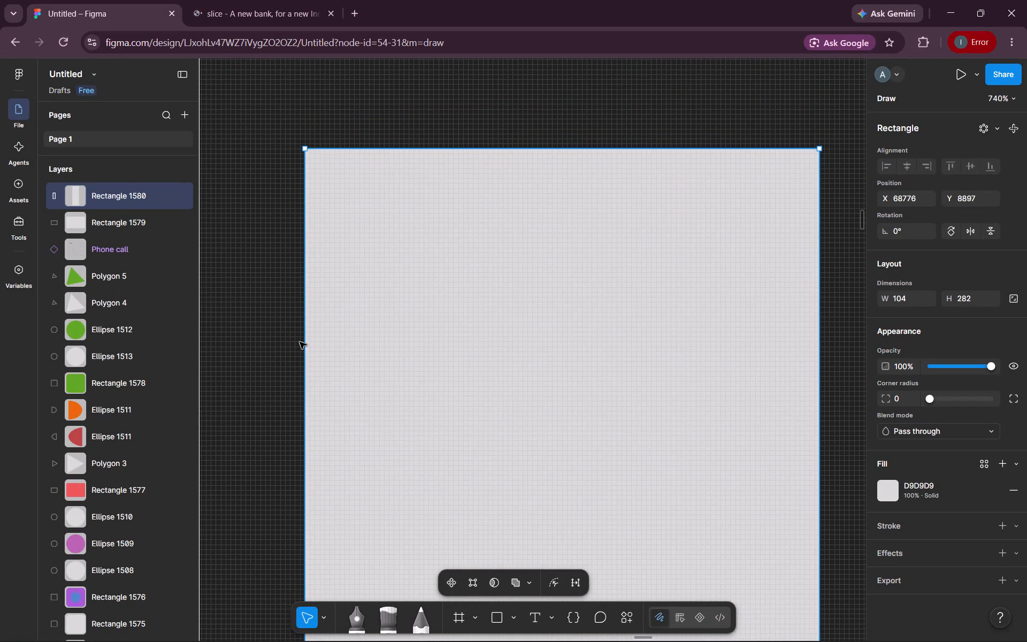
Widen the new tall rectangle by moving its left edge outward to make it about 141 wide.
left_click_drag(302, 343, 235, 335)
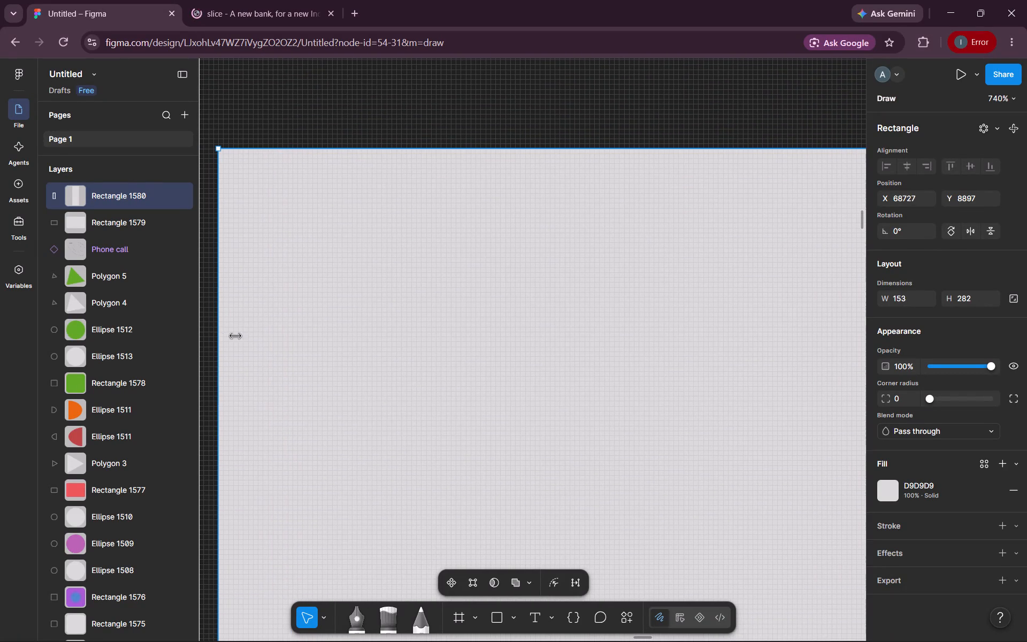
left_click_drag(235, 335, 241, 335)
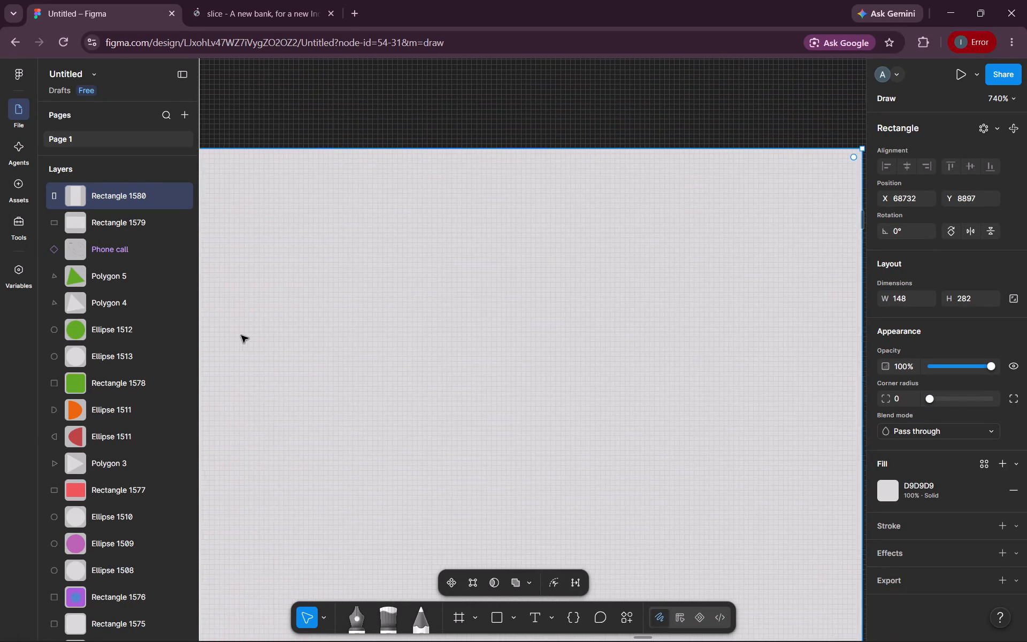
left_click_drag(269, 332, 289, 332)
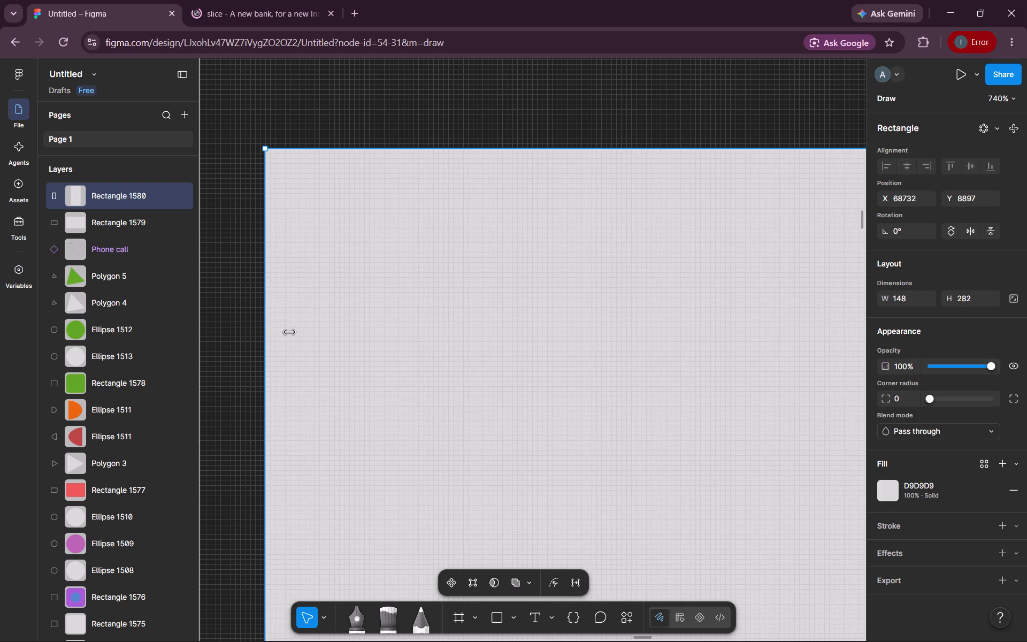
left_click_drag(289, 332, 302, 331)
scroll(302, 331, "left", 1)
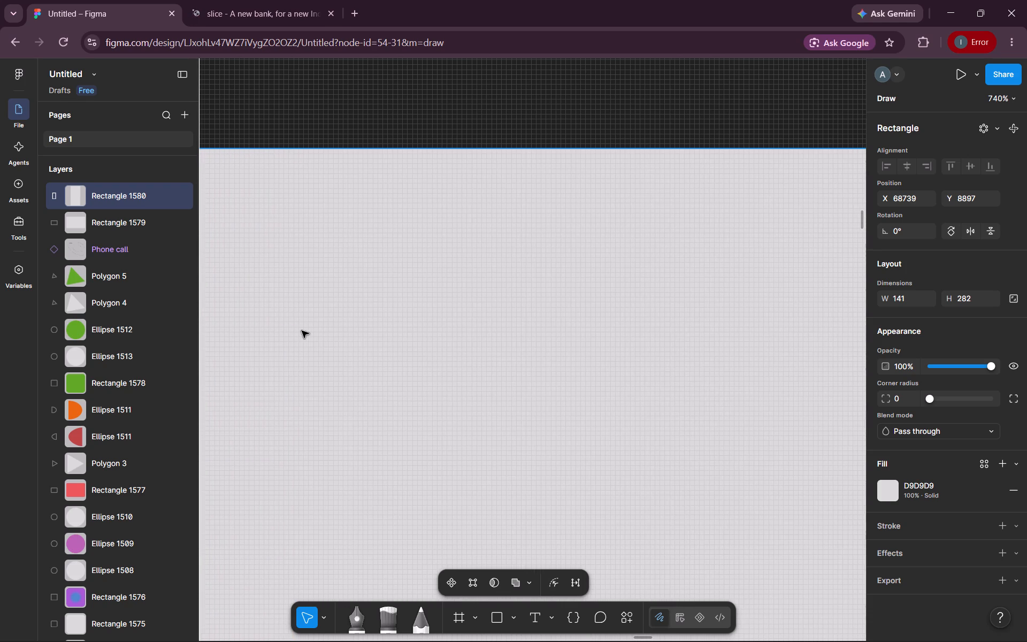
scroll(302, 331, "left", 1)
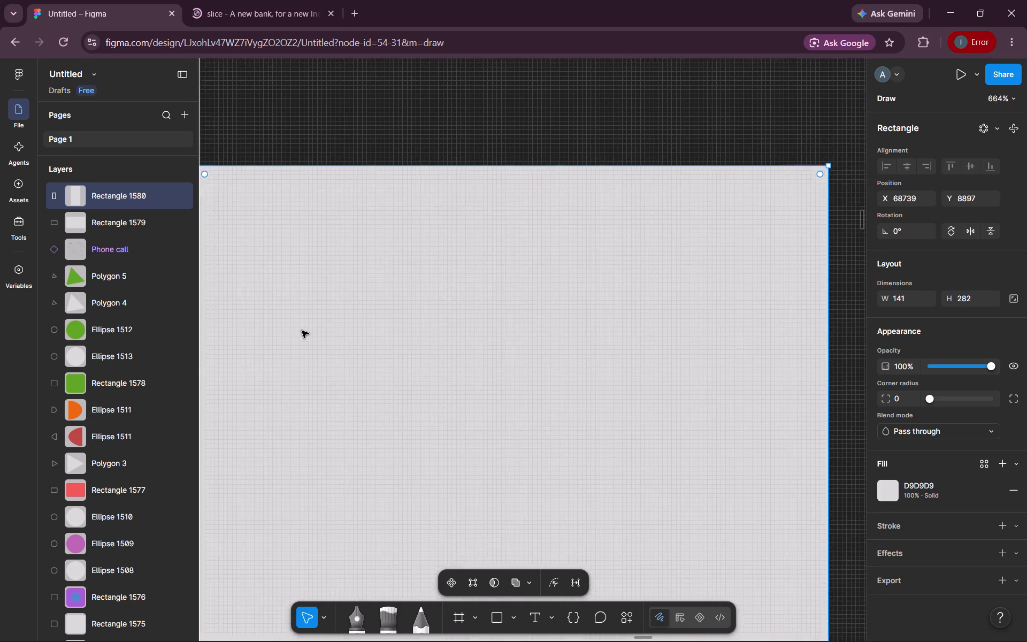
scroll(302, 331, "right", 1)
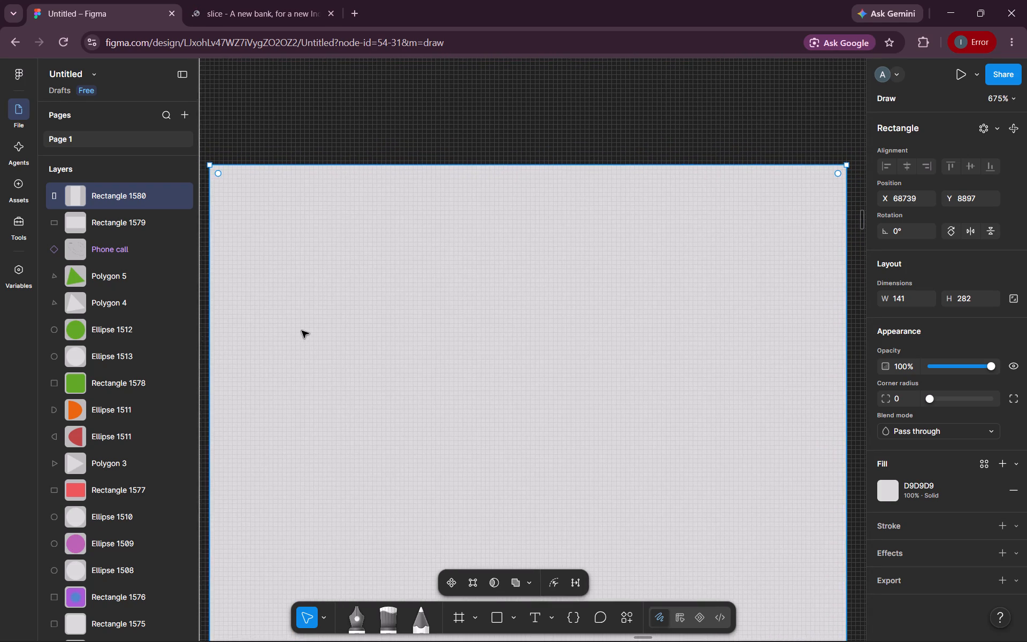
scroll(302, 331, "right", 1)
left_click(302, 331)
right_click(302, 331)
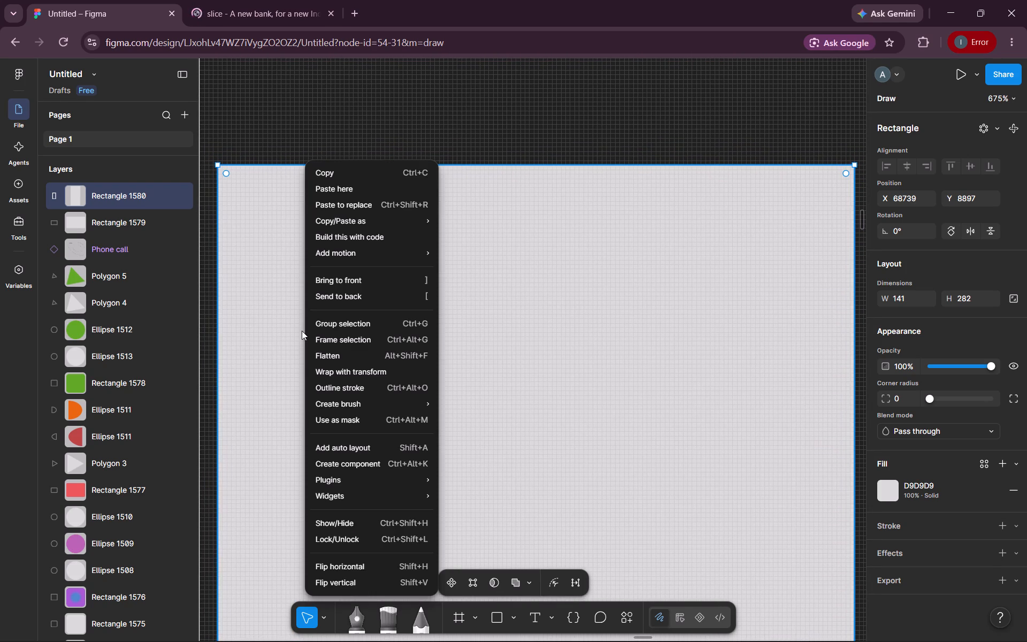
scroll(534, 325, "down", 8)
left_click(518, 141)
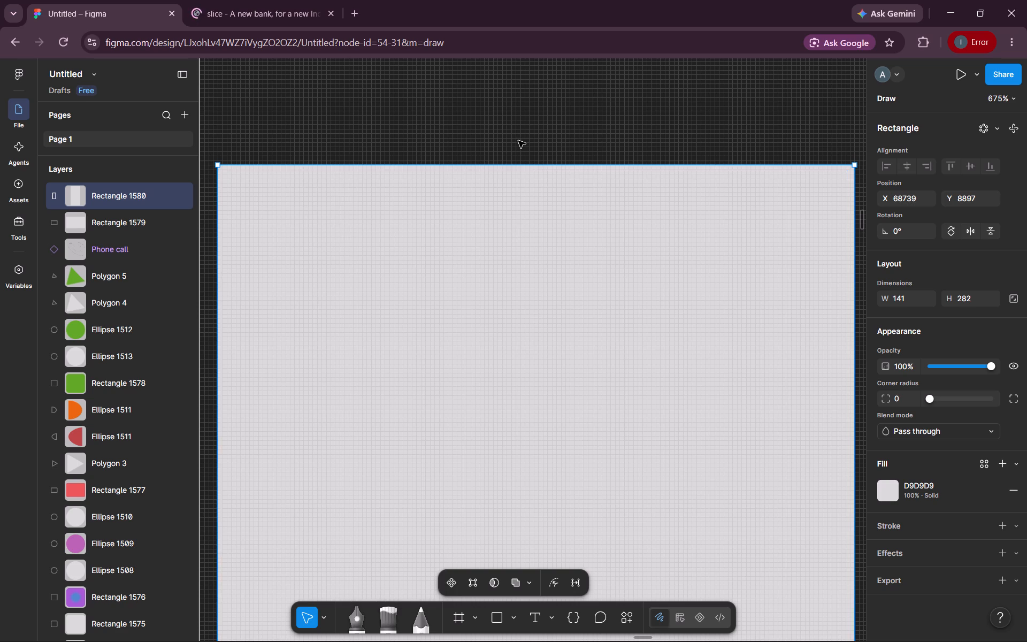
Extend the tall rectangle at its bottom and top edges to a height of about 409.
scroll(504, 335, "down", 8)
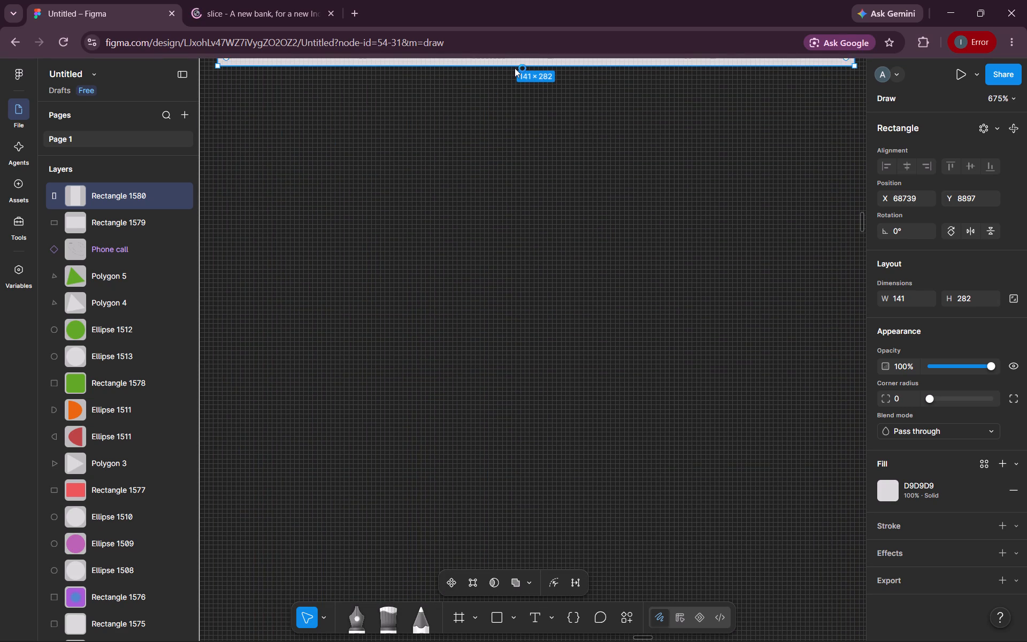
left_click_drag(515, 68, 509, 75)
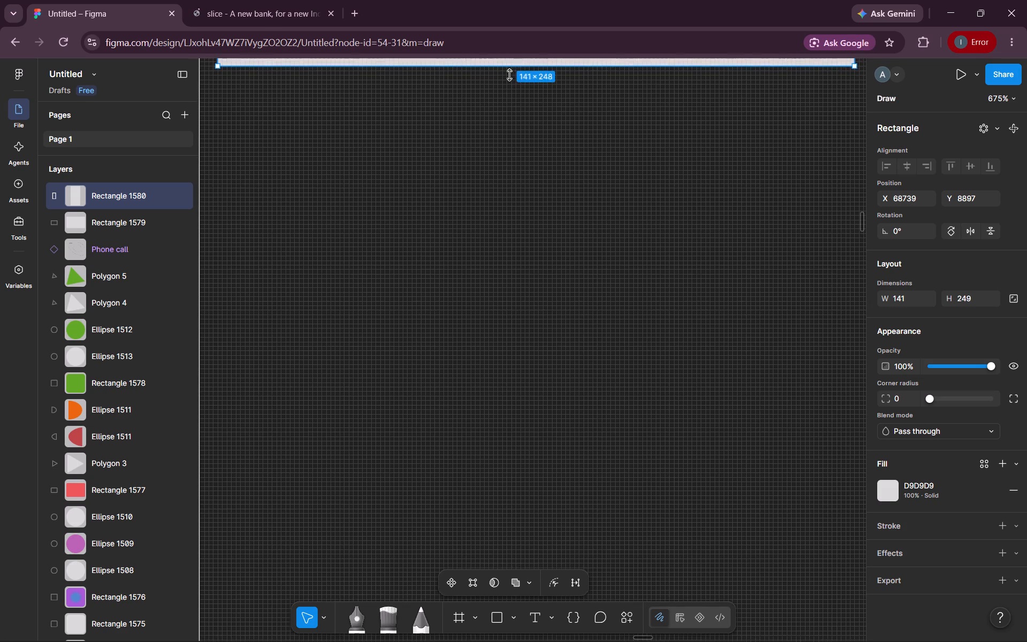
left_click_drag(509, 75, 492, 495)
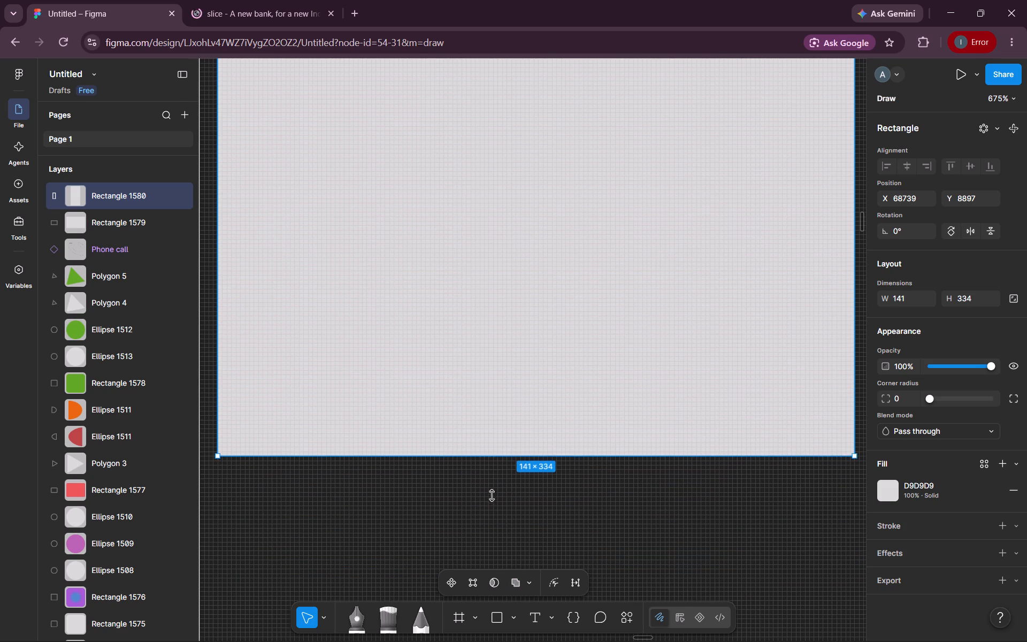
left_click_drag(492, 495, 492, 498)
scroll(508, 376, "up", 10)
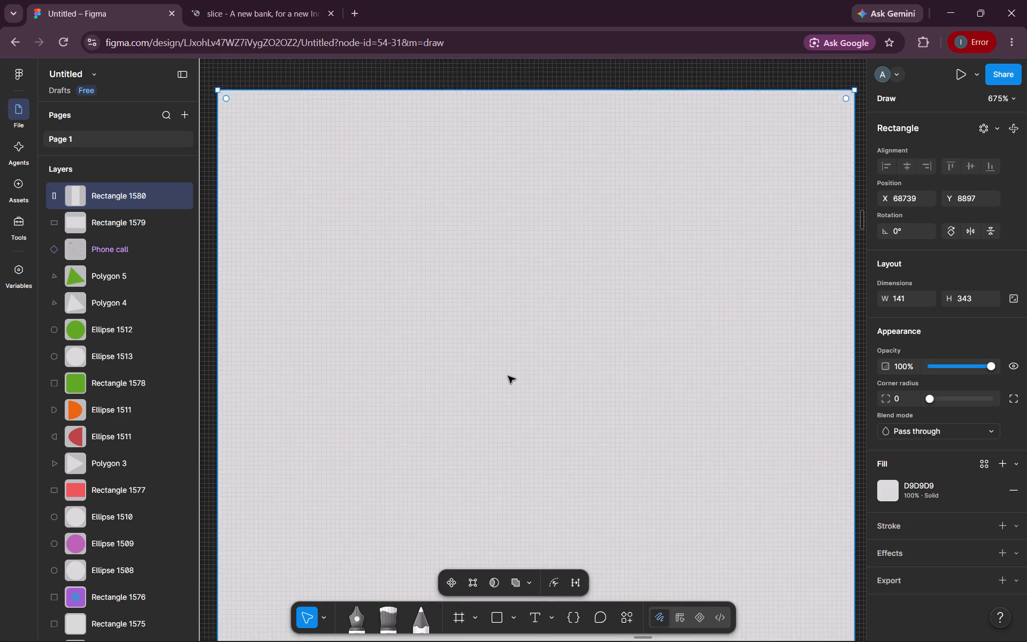
scroll(508, 376, "down", 2)
scroll(508, 376, "up", 4)
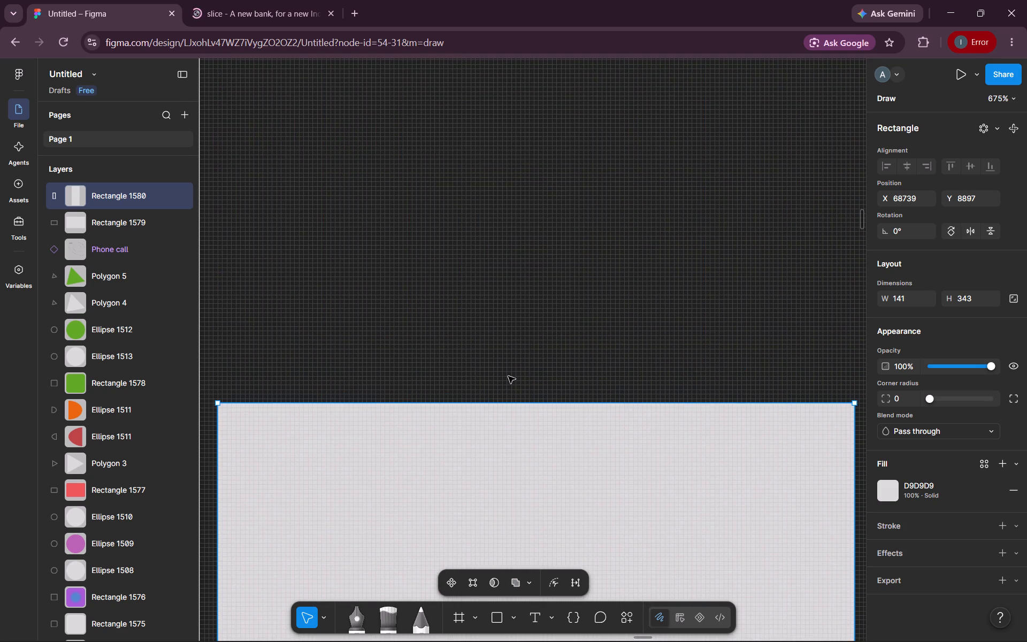
left_click_drag(505, 405, 503, 370)
left_click_drag(503, 370, 504, 103)
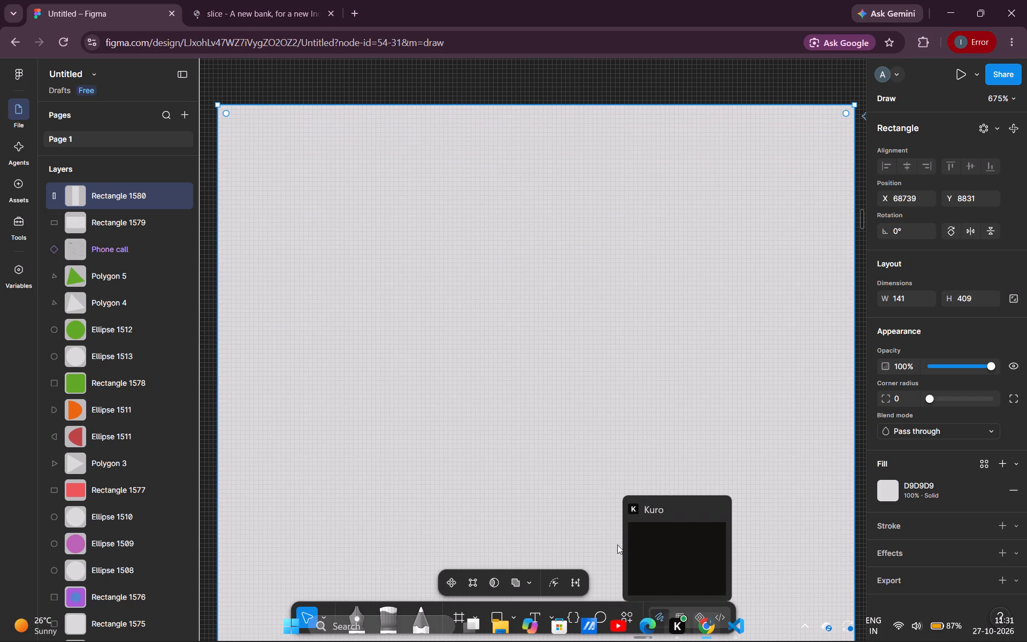
left_click(573, 445)
Draw a header band rectangle across the tall rectangle's full width, about 141 wide by 14 high, near its upper edge.
left_click(491, 622)
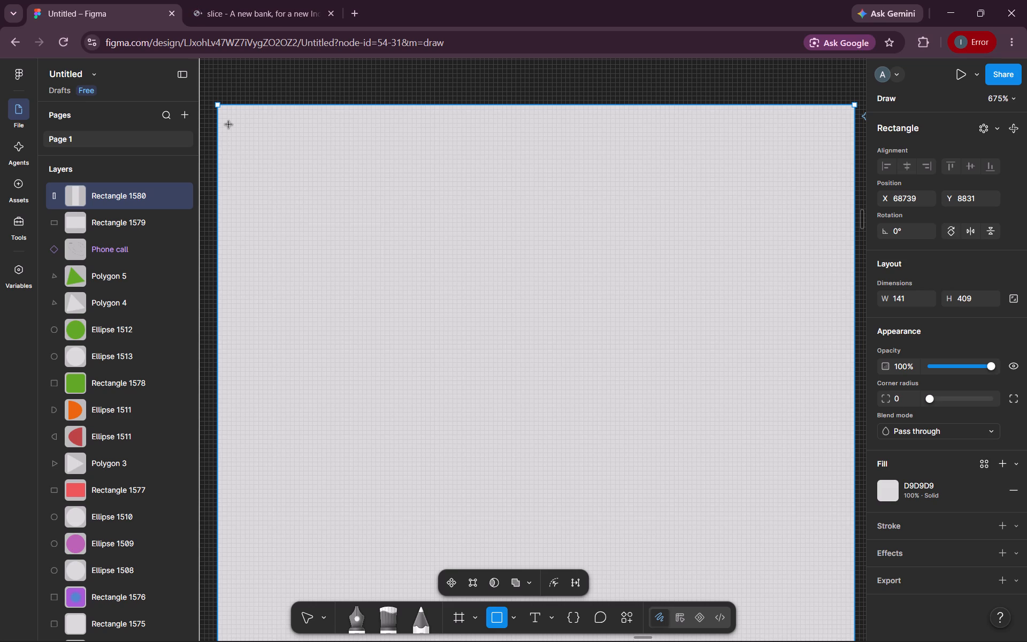
left_click_drag(229, 125, 841, 217)
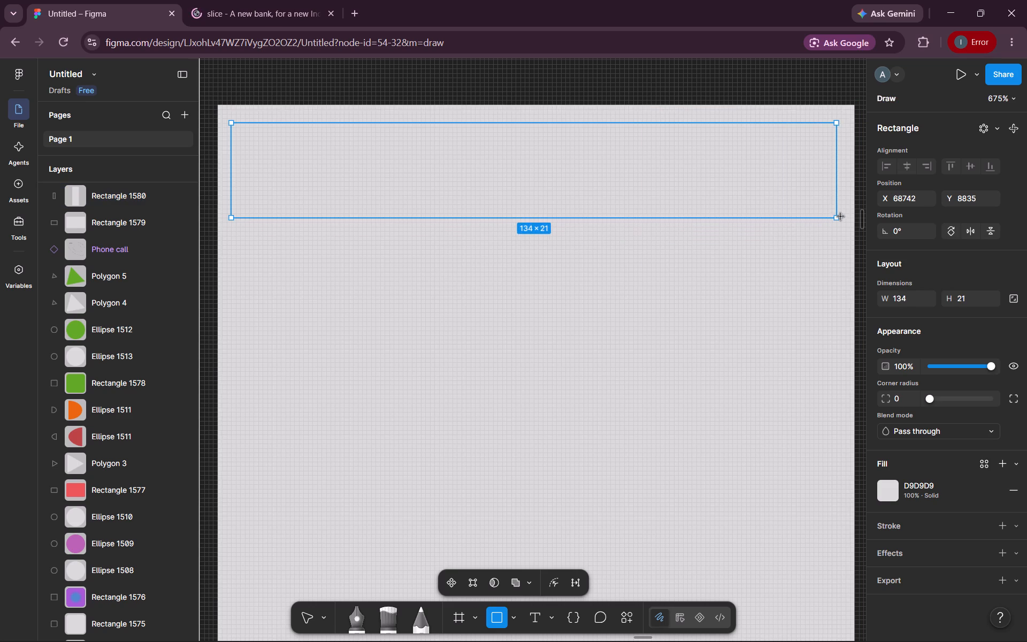
left_click_drag(841, 217, 854, 214)
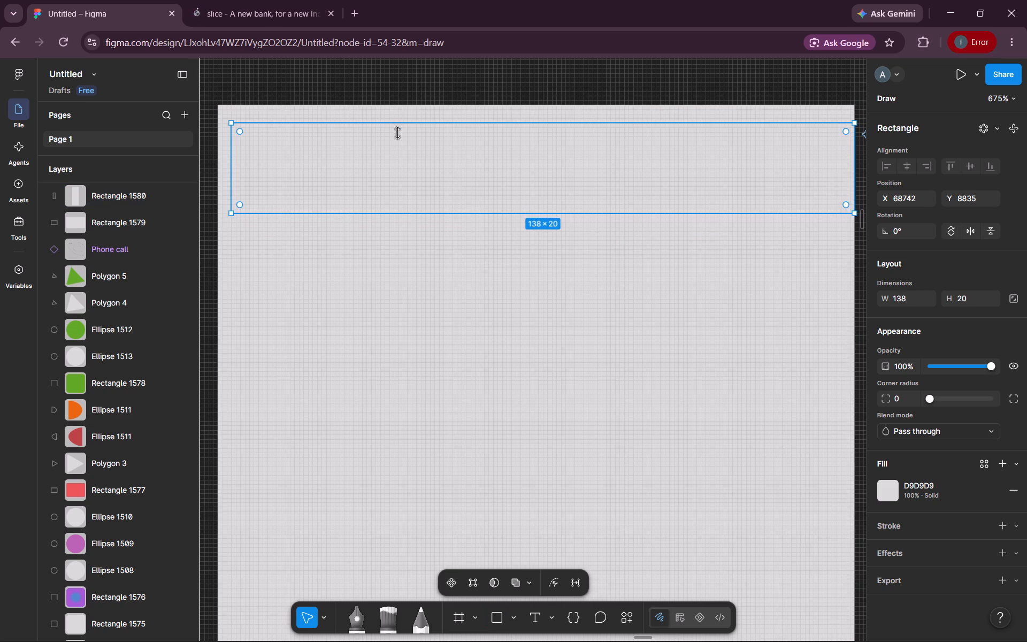
left_click_drag(232, 169, 219, 169)
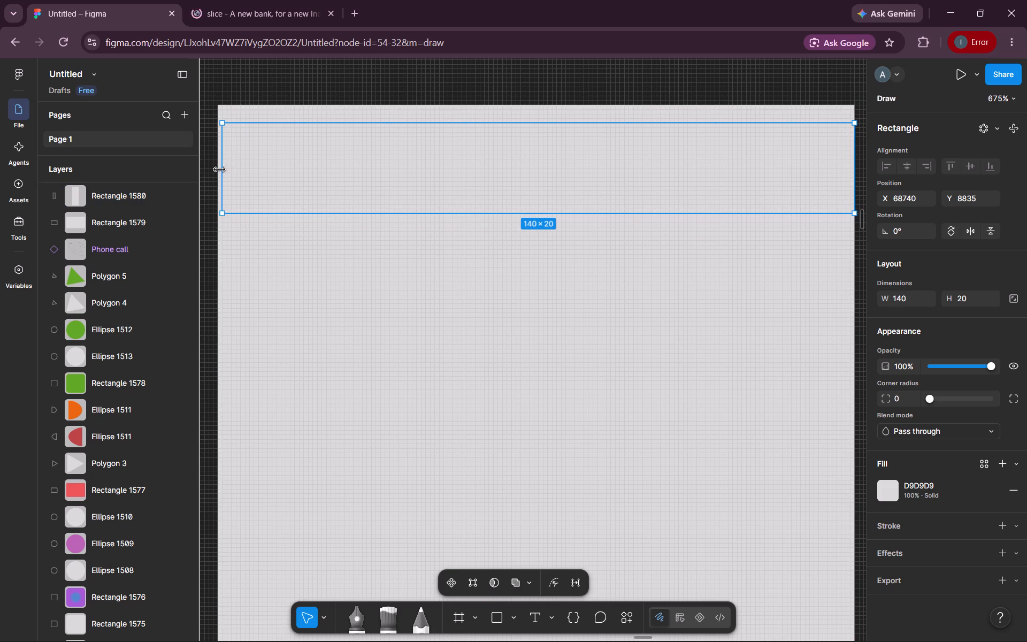
left_click_drag(219, 169, 216, 169)
left_click_drag(572, 216, 572, 186)
Move the header band up close to the tall rectangle's top edge, lined up with its sides at about X 68739, Y 8832.
left_click_drag(555, 149, 556, 136)
left_click_drag(556, 136, 553, 129)
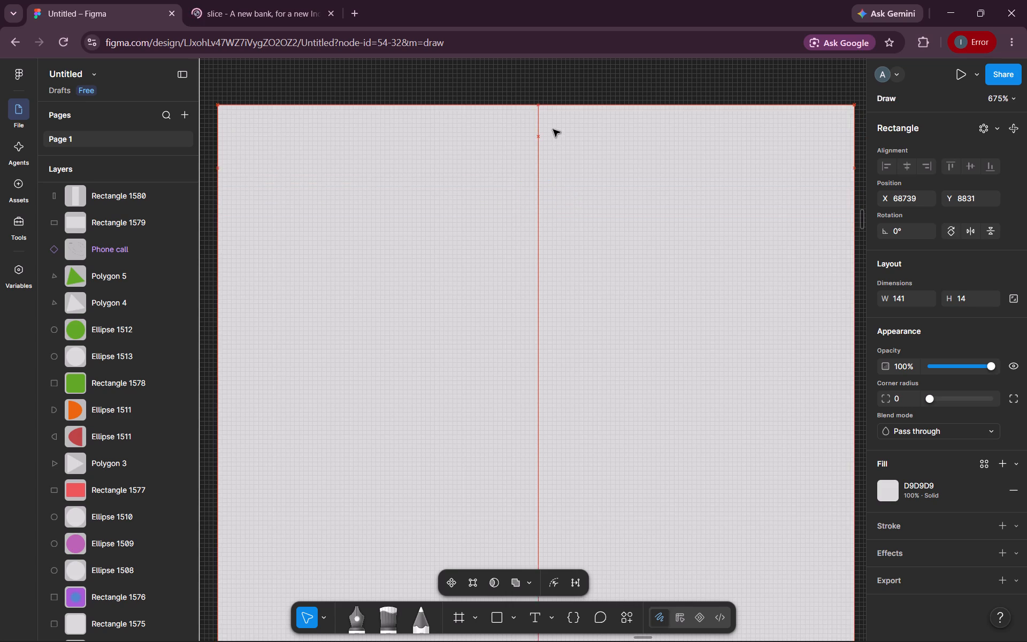
left_click_drag(553, 129, 553, 127)
left_click_drag(553, 127, 560, 134)
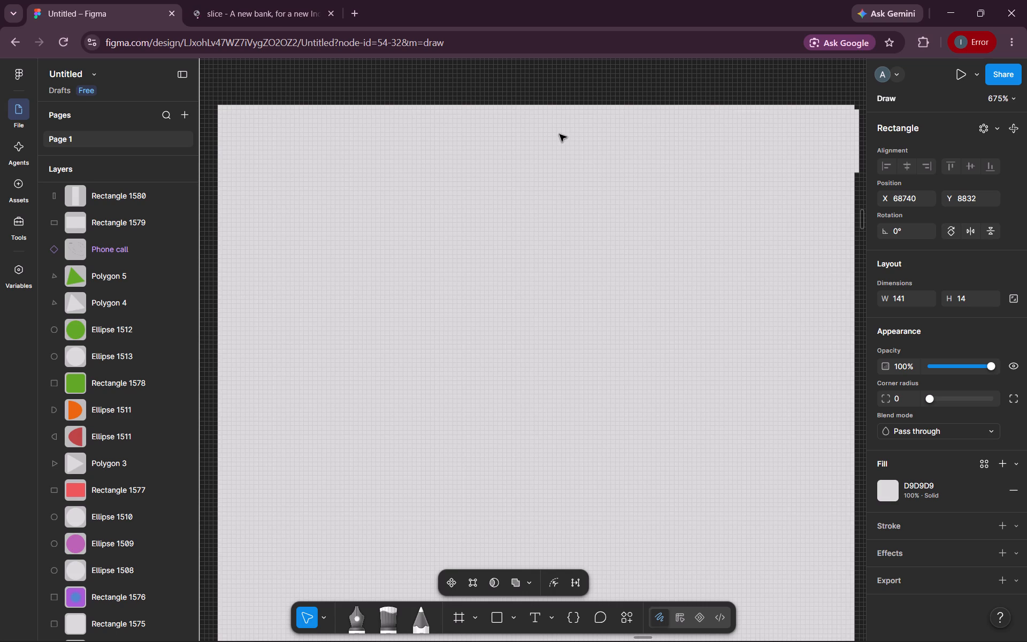
left_click_drag(560, 134, 557, 135)
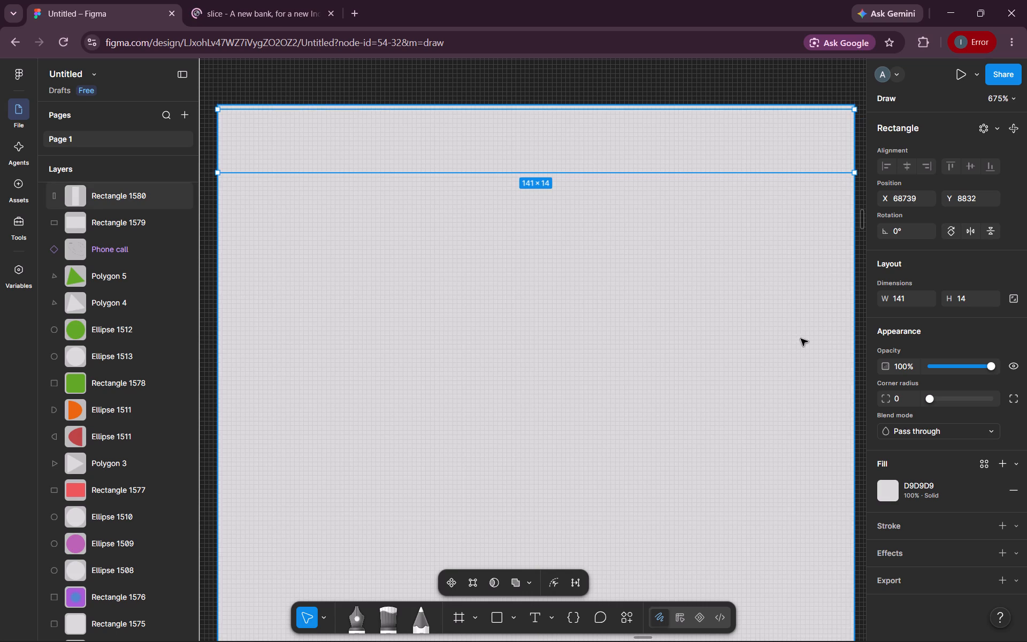
Change the header band's fill to the darker grey 6F6F6F.
left_click(884, 478)
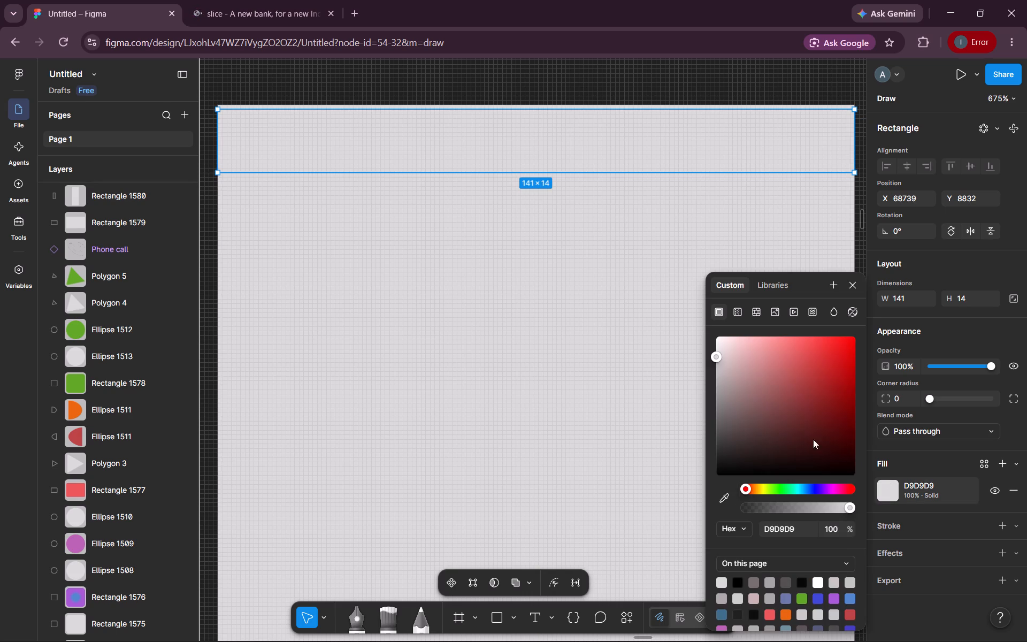
left_click_drag(715, 359, 725, 399)
left_click_drag(725, 399, 712, 409)
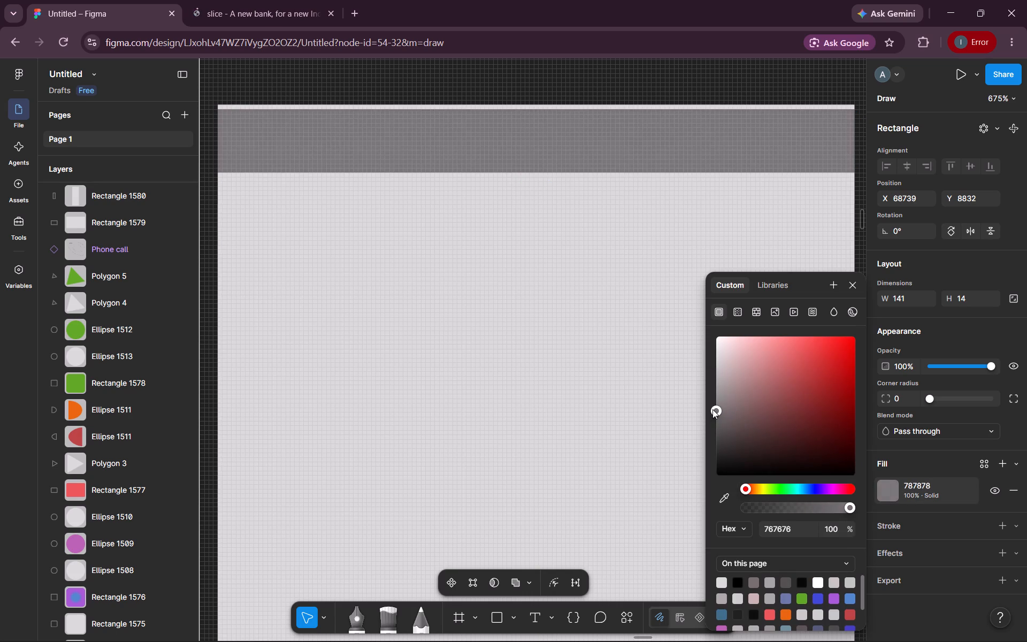
left_click_drag(712, 409, 712, 401)
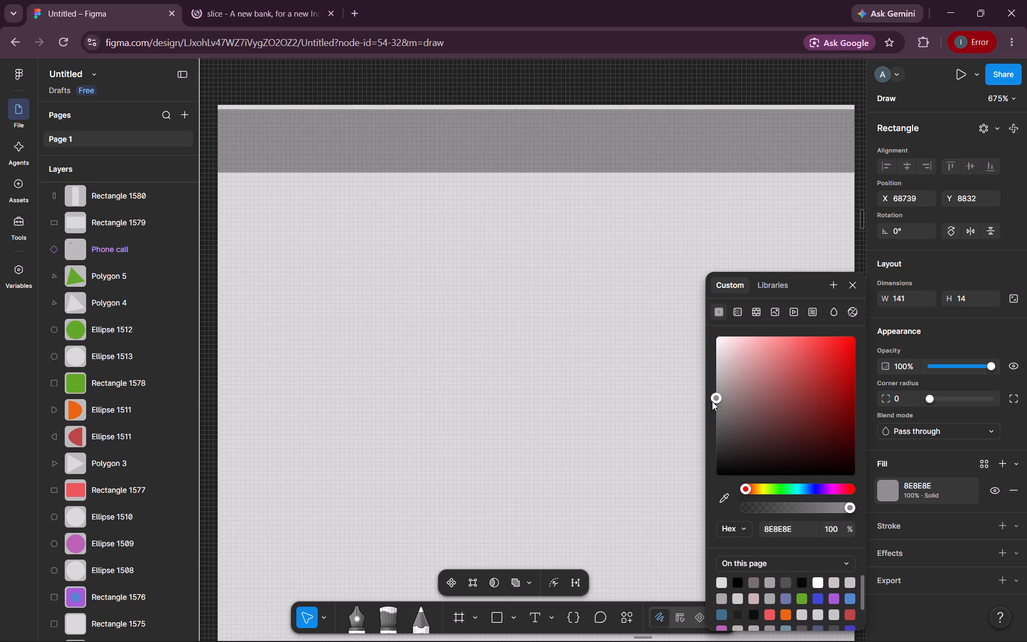
left_click_drag(712, 401, 715, 415)
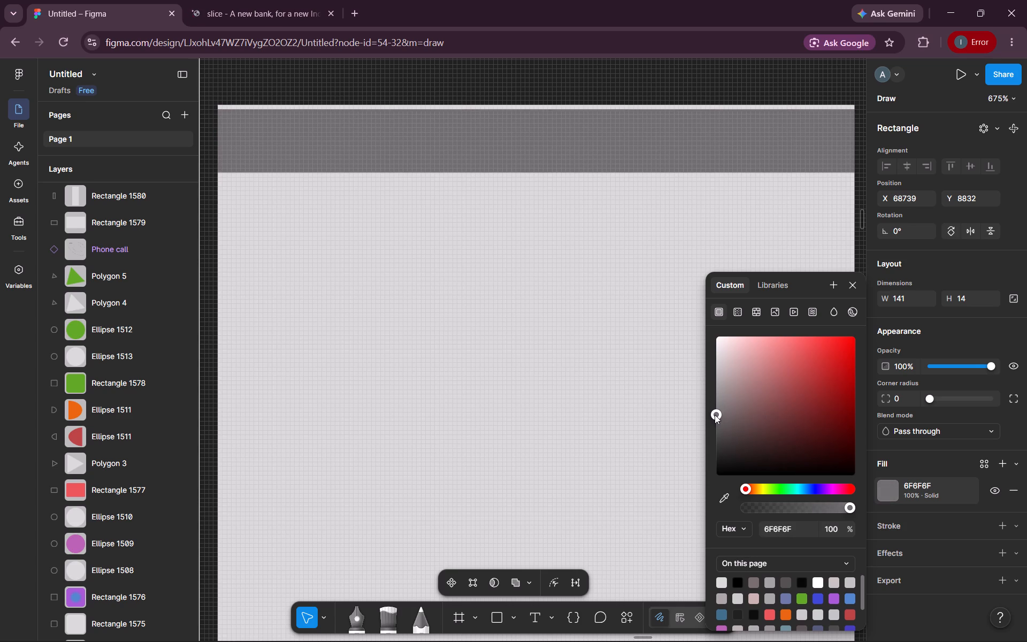
left_click(654, 278)
Shift the header band up flush with the tall rectangle's top edge, at Y 8831.
left_click(623, 141)
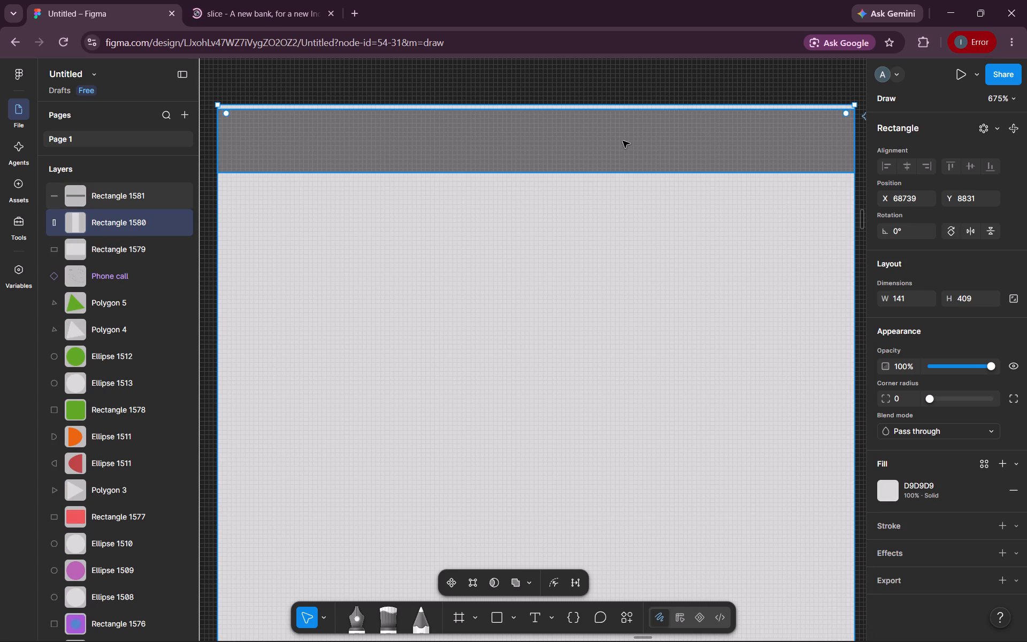
left_click(623, 141)
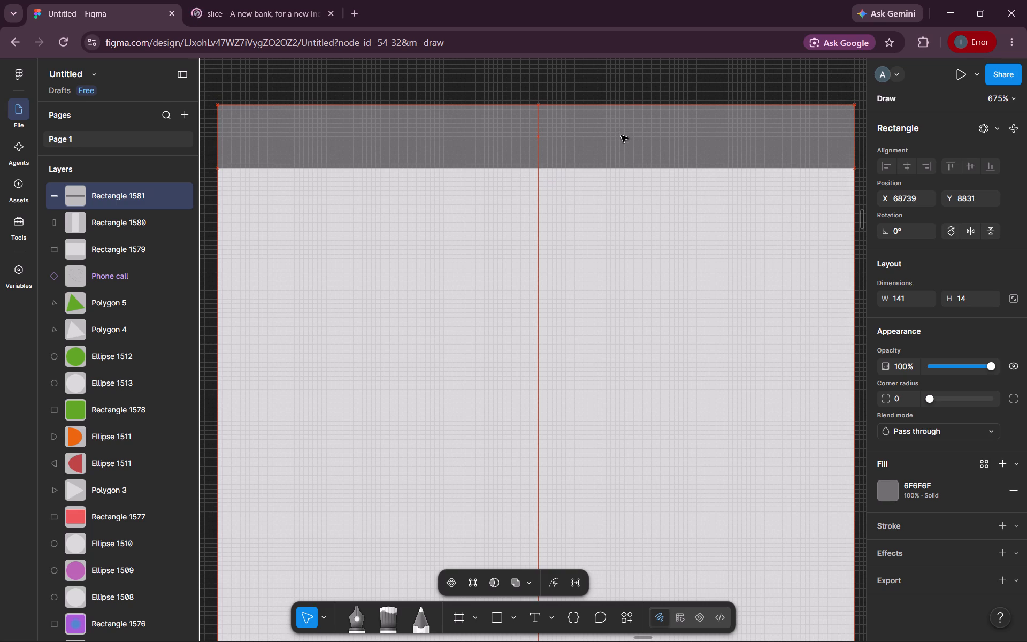
Lock the tall background rectangle and clear the selection.
left_click(635, 255)
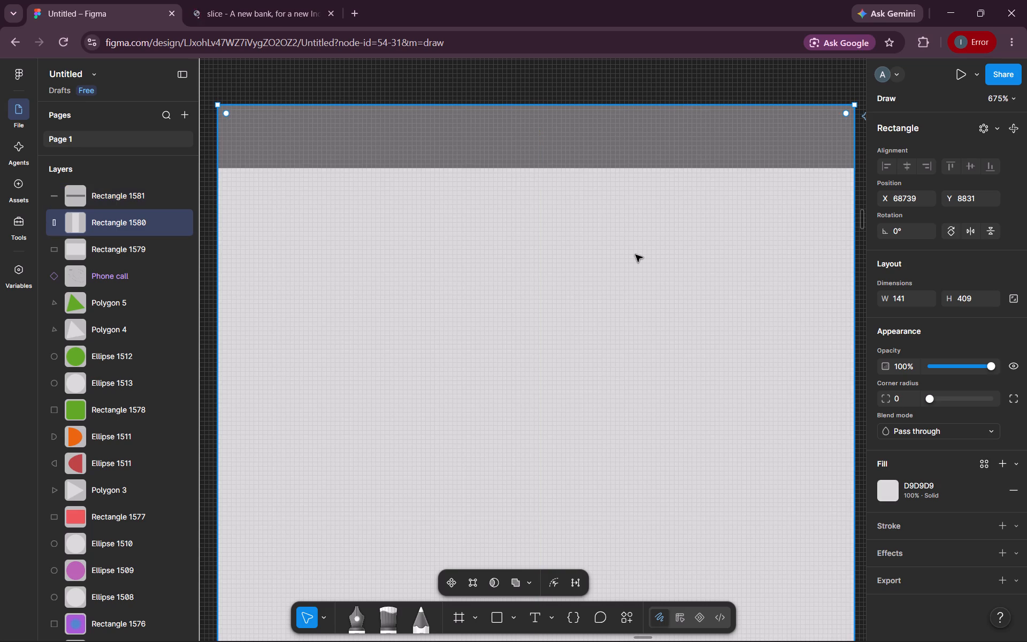
left_click(635, 255)
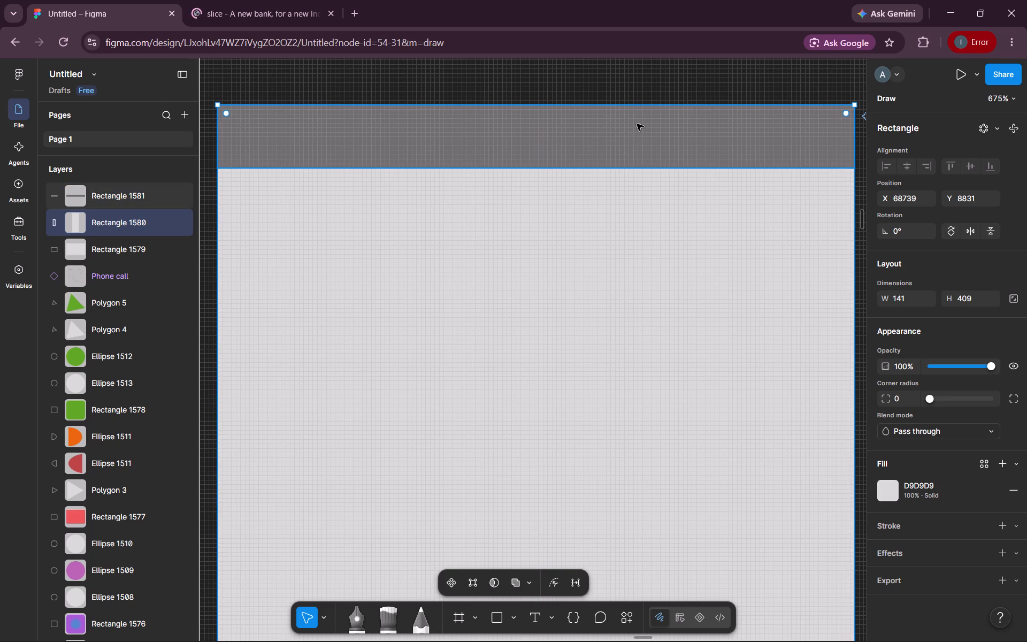
right_click(645, 207)
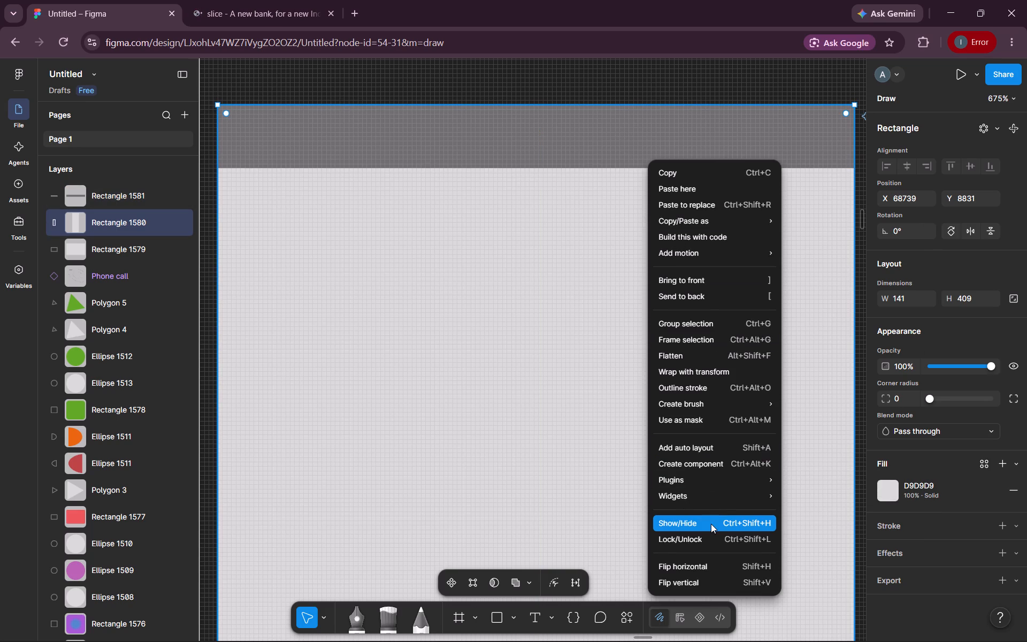
left_click(711, 537)
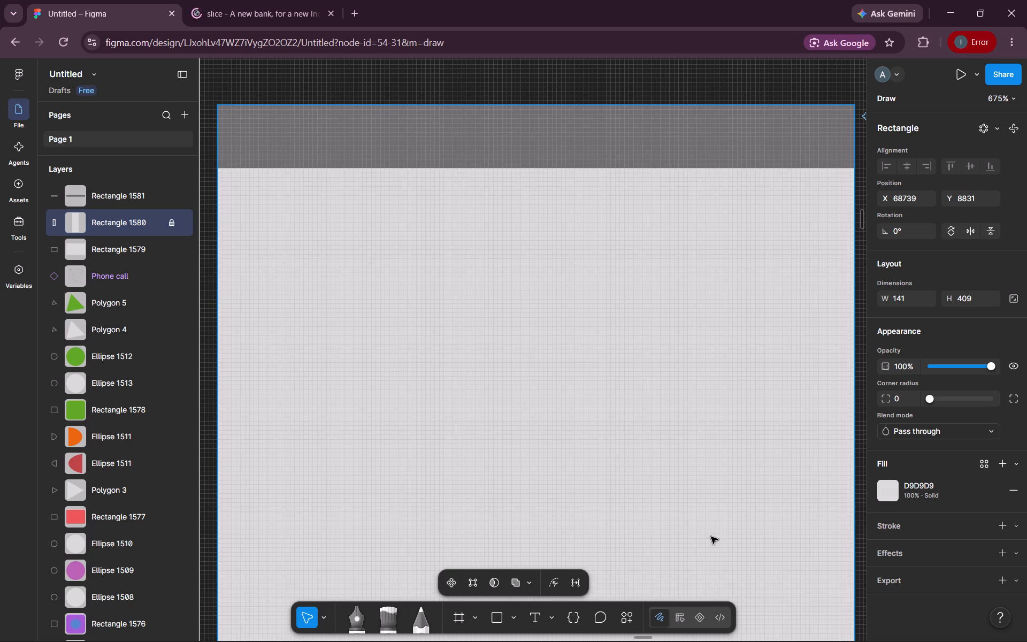
left_click(630, 398)
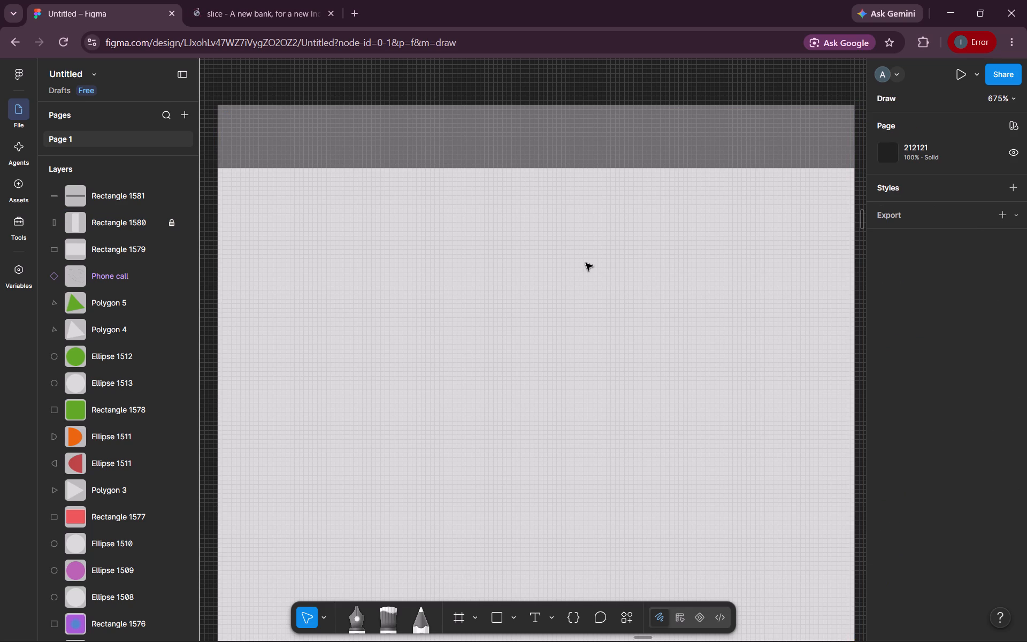
Draw a thin rectangle about 41 × 5 inside the header band's right part, placed at about X 68835, Y 8835.
left_click(586, 263)
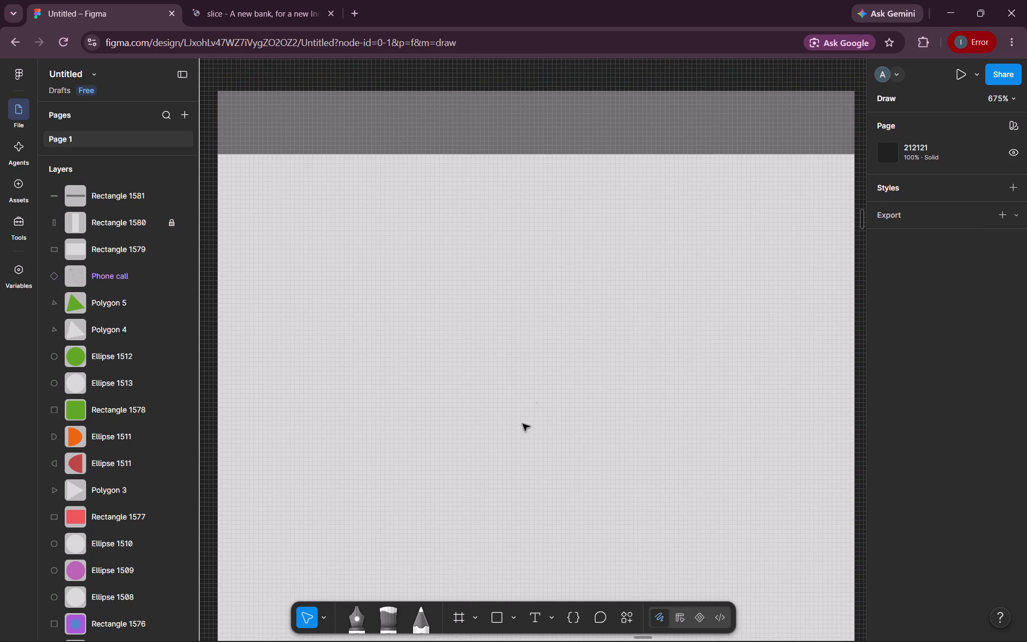
left_click(491, 622)
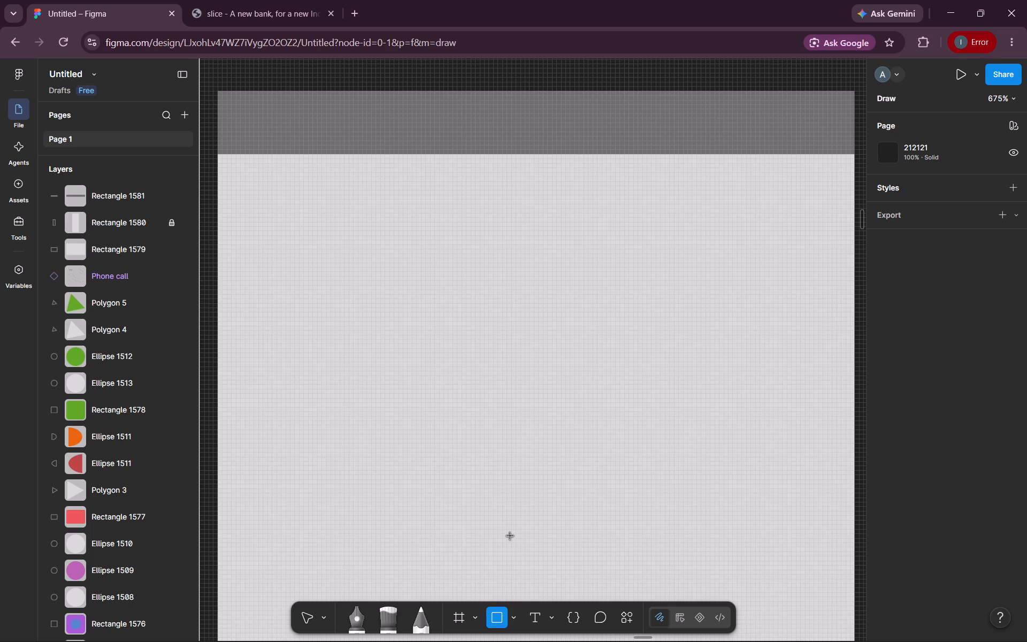
left_click_drag(615, 116, 691, 143)
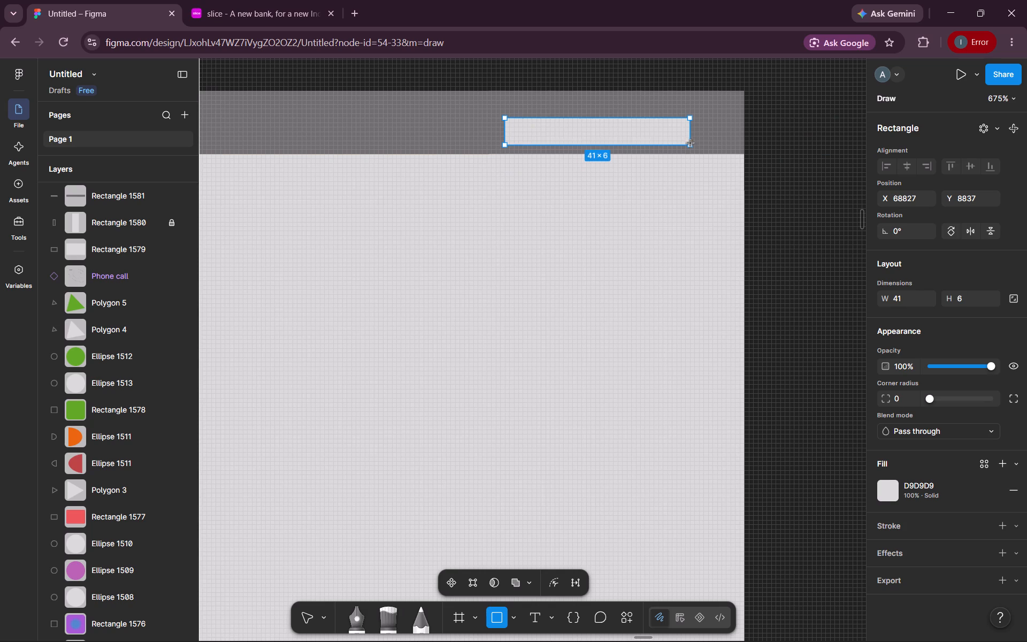
left_click_drag(691, 143, 691, 141)
left_click_drag(640, 129, 642, 116)
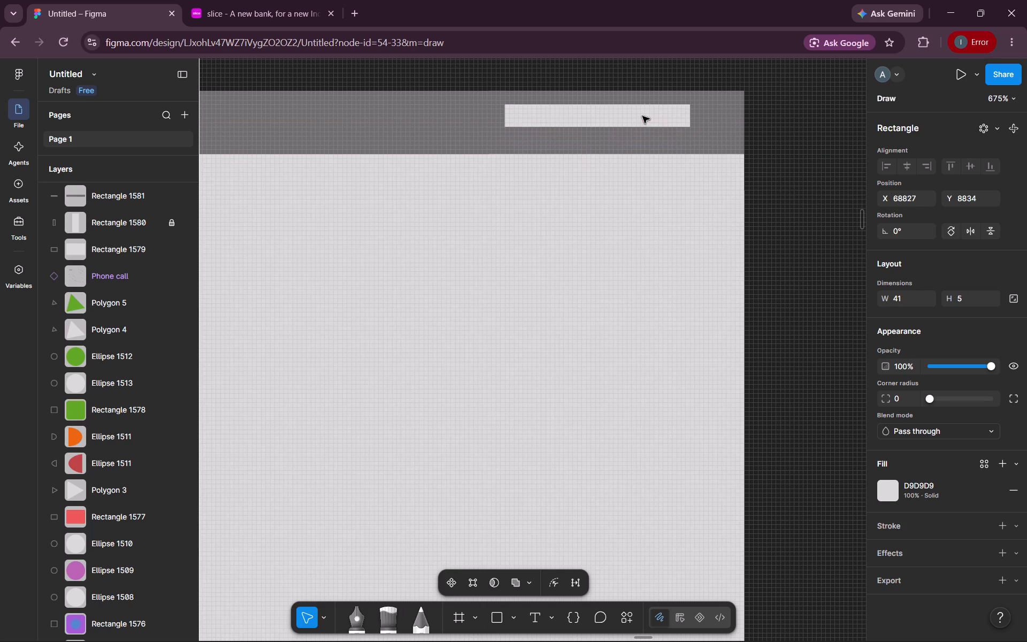
left_click_drag(642, 116, 677, 120)
Round the thin header rectangle into a pill with a corner radius of 200.
left_click_drag(931, 395, 984, 393)
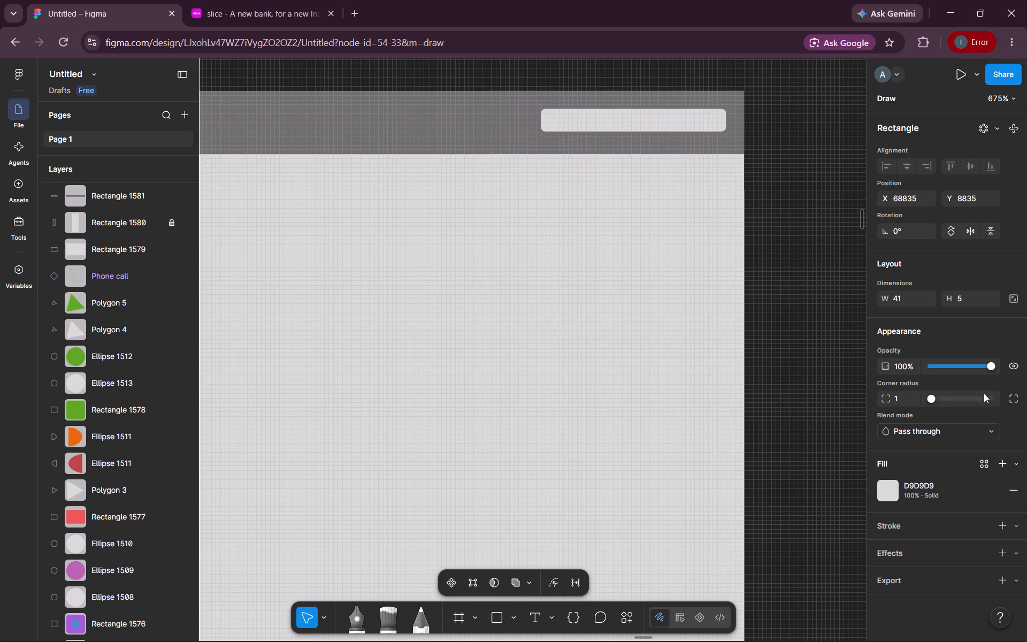
left_click_drag(984, 393, 1026, 391)
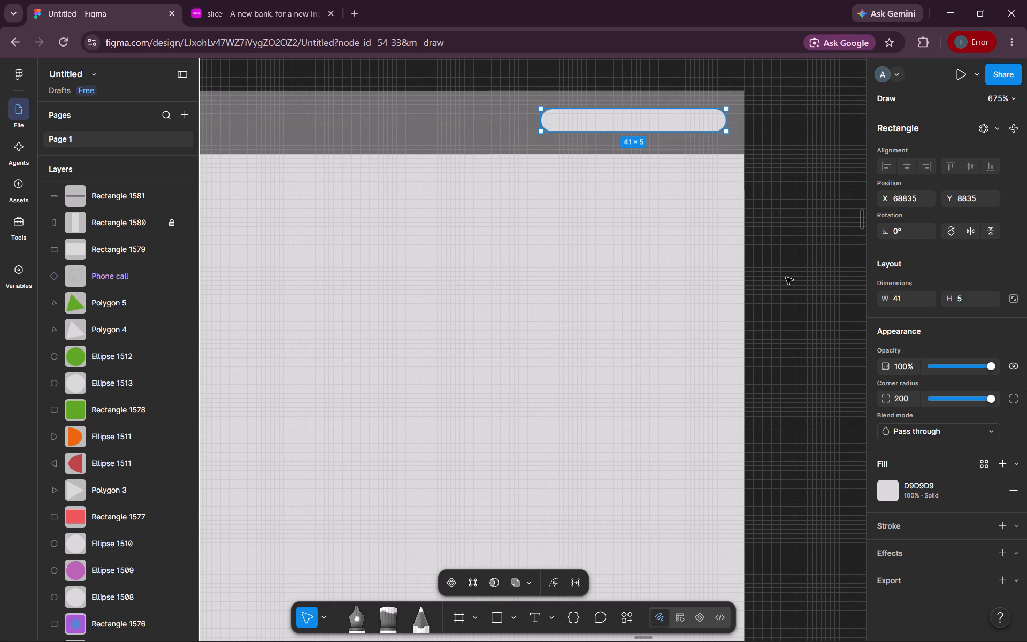
Increase the pill's height to 6 and position it in the header band at about X 68833, Y 8835.
left_click_drag(642, 129, 641, 134)
left_click_drag(641, 134, 641, 137)
left_click_drag(633, 126, 632, 112)
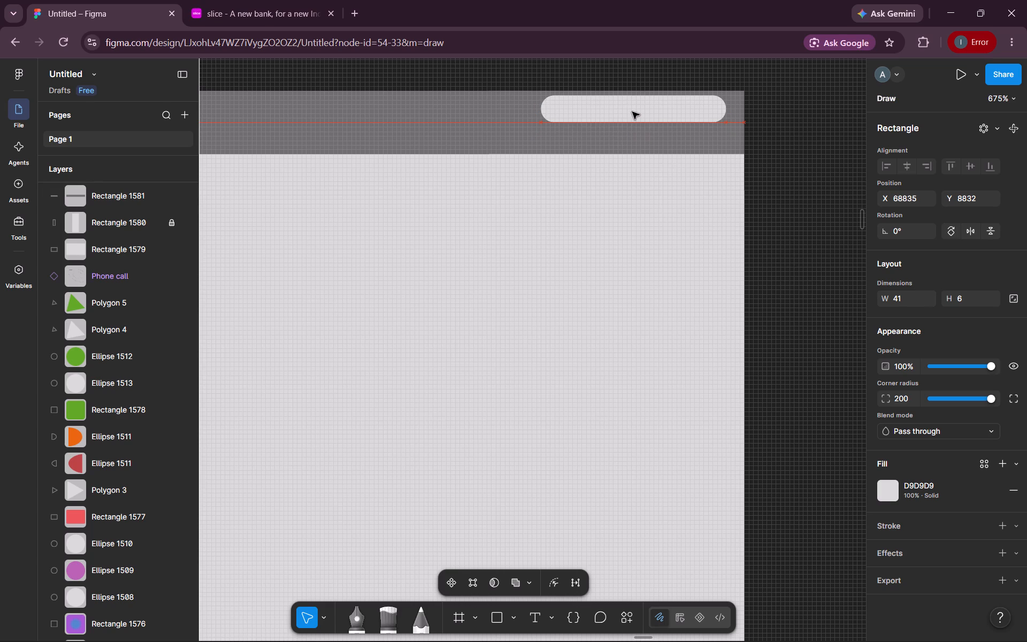
left_click_drag(632, 112, 638, 125)
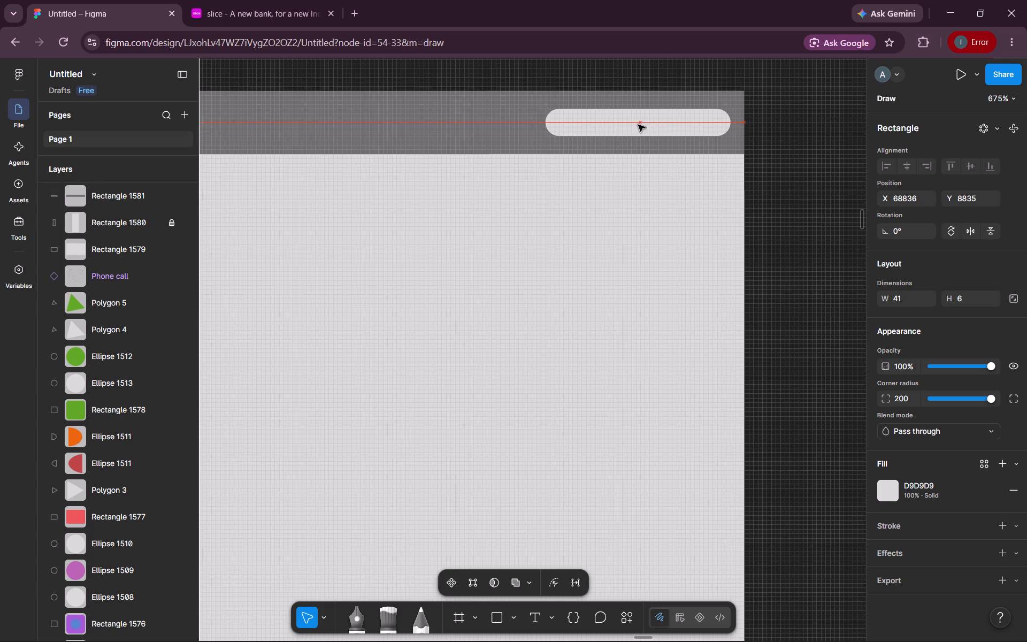
left_click_drag(638, 125, 630, 130)
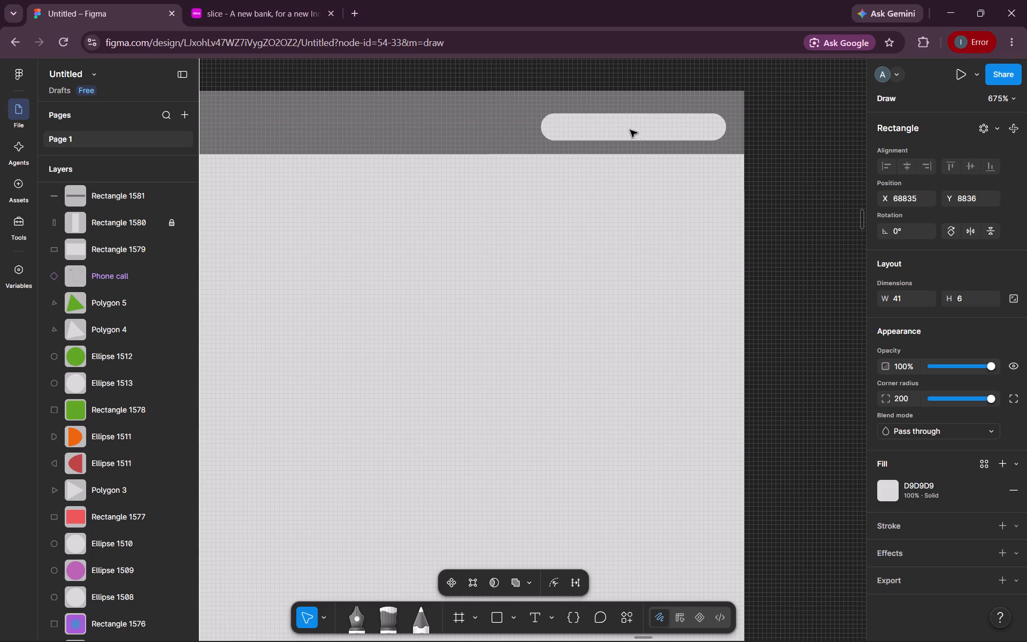
left_click_drag(630, 130, 624, 124)
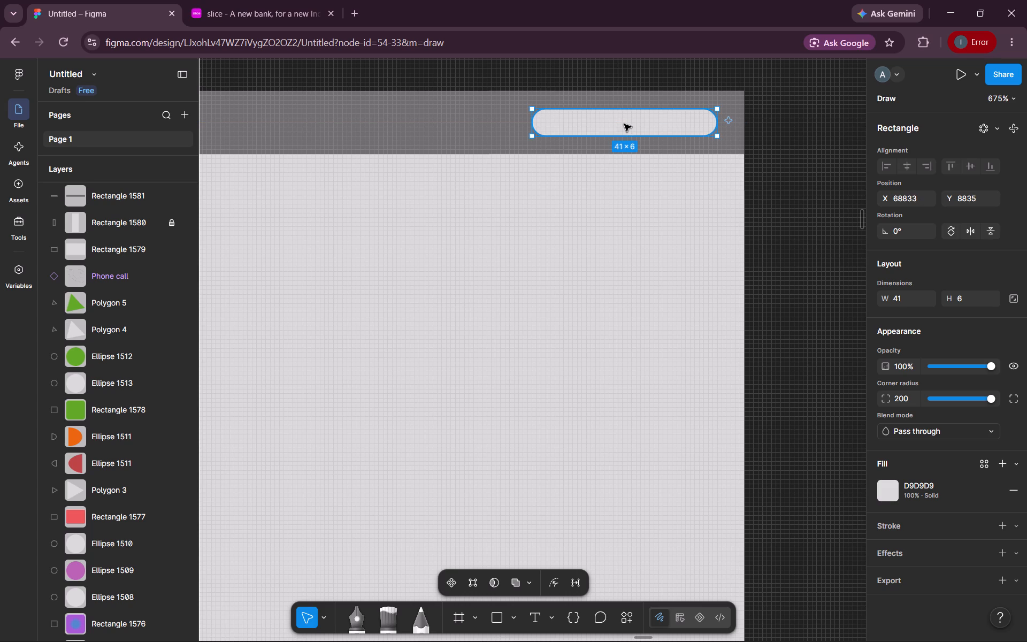
left_click(849, 238)
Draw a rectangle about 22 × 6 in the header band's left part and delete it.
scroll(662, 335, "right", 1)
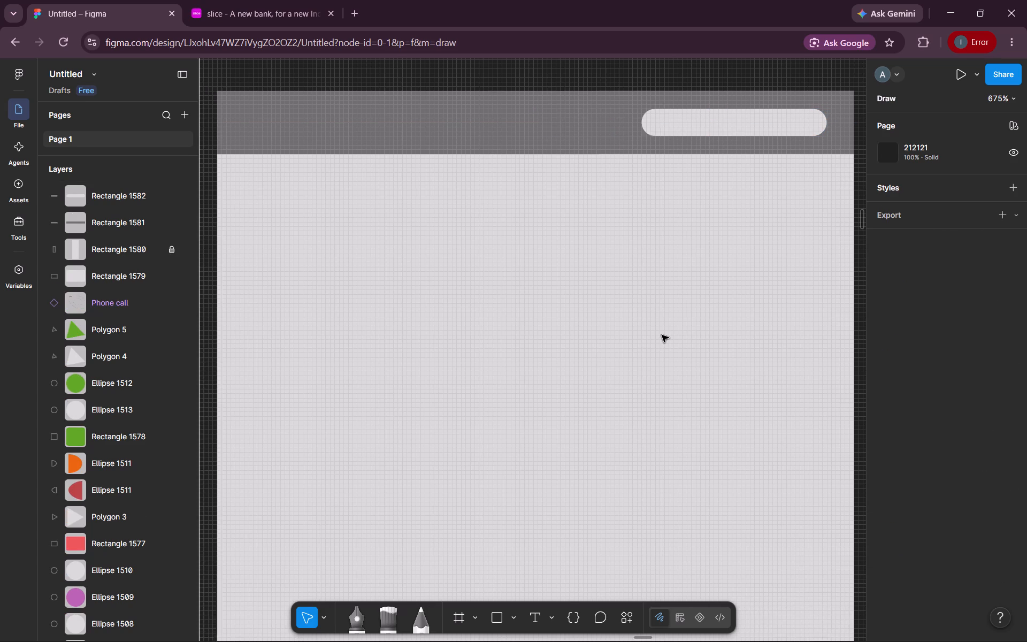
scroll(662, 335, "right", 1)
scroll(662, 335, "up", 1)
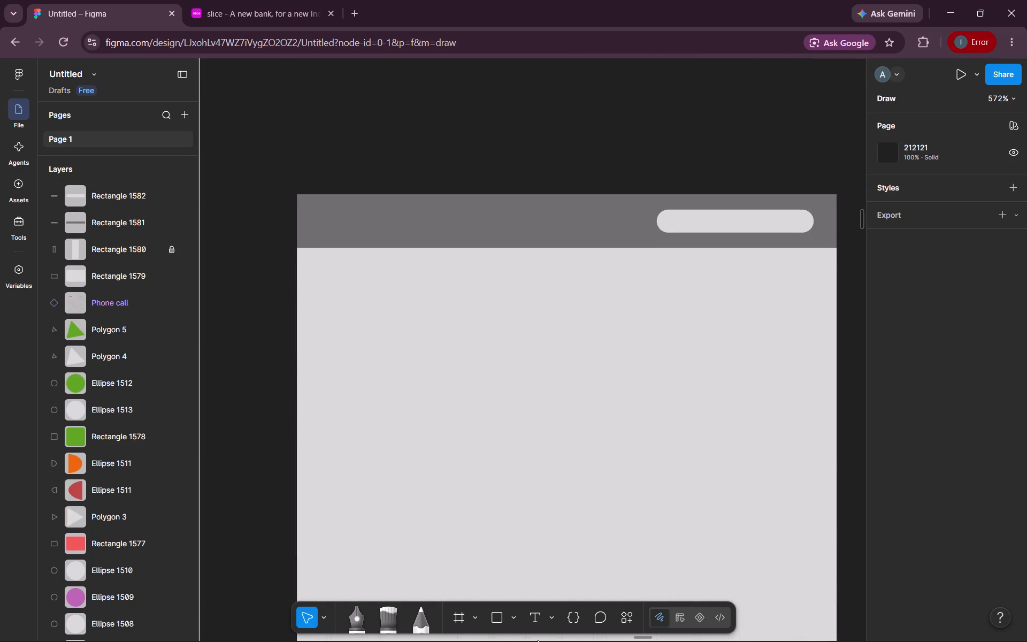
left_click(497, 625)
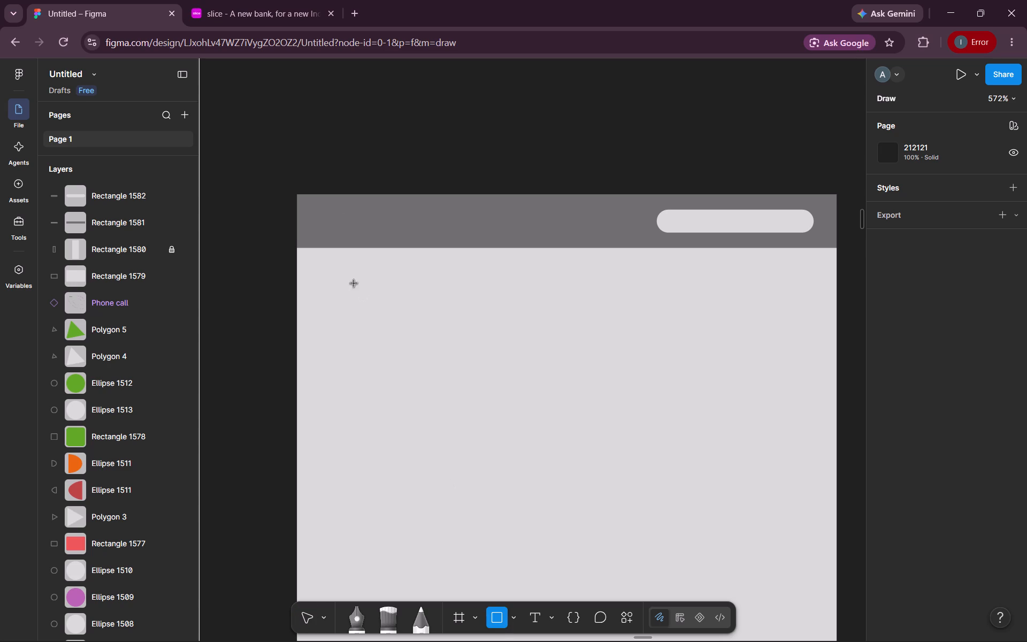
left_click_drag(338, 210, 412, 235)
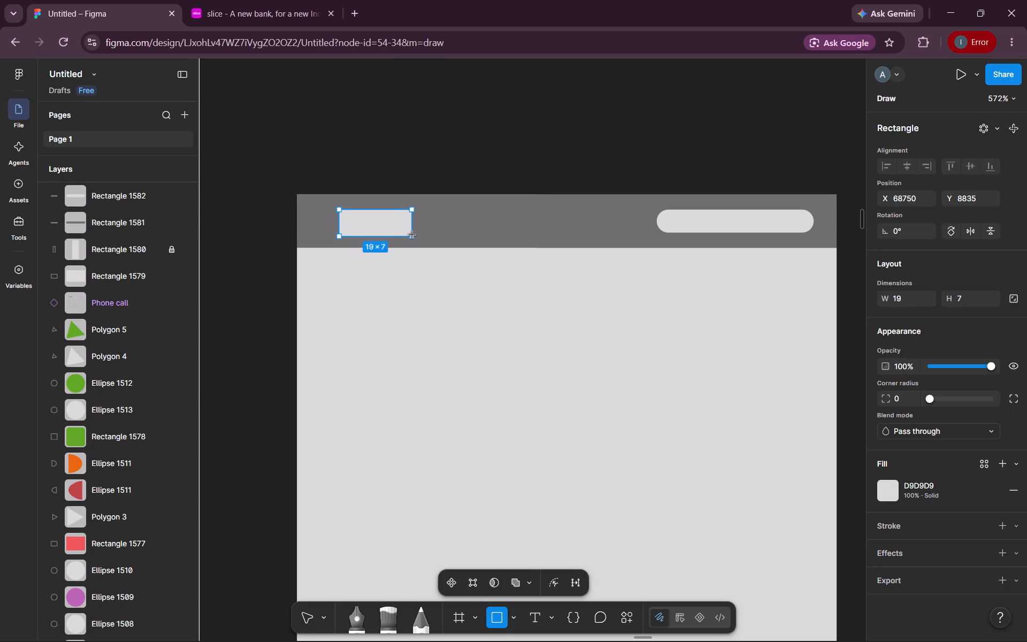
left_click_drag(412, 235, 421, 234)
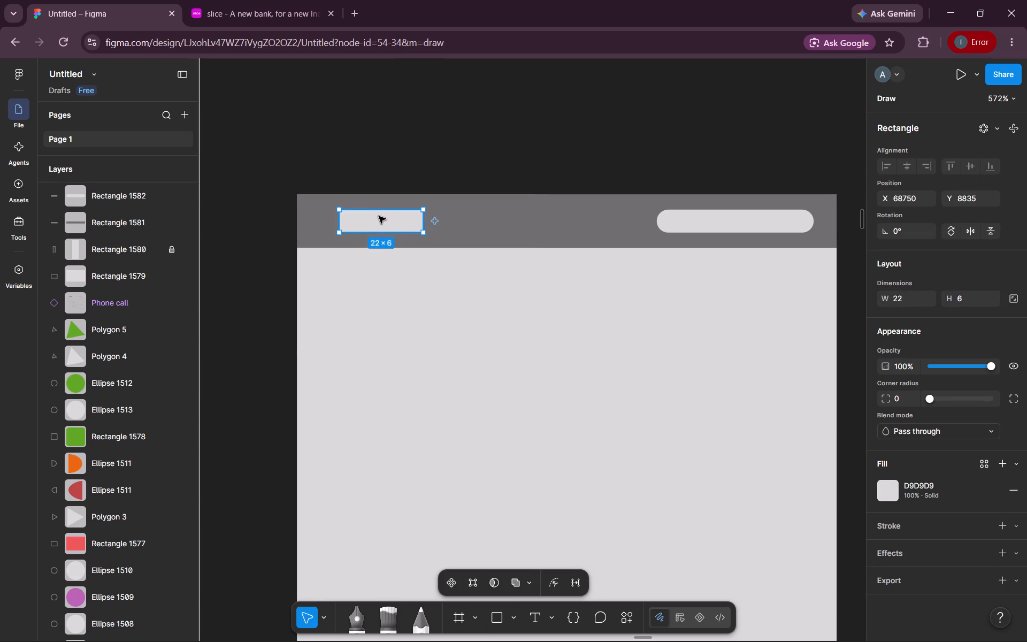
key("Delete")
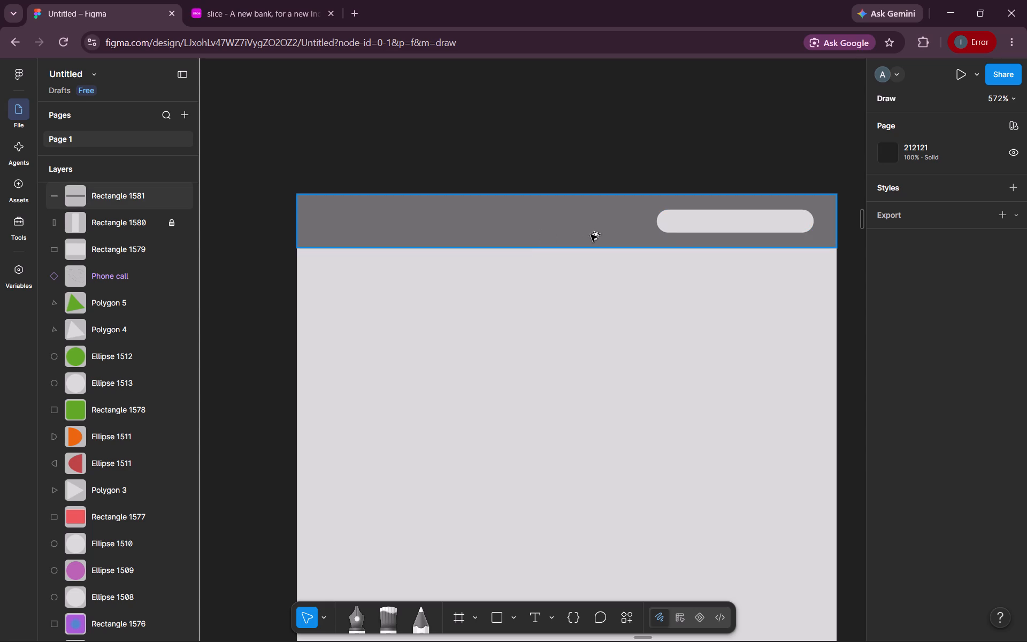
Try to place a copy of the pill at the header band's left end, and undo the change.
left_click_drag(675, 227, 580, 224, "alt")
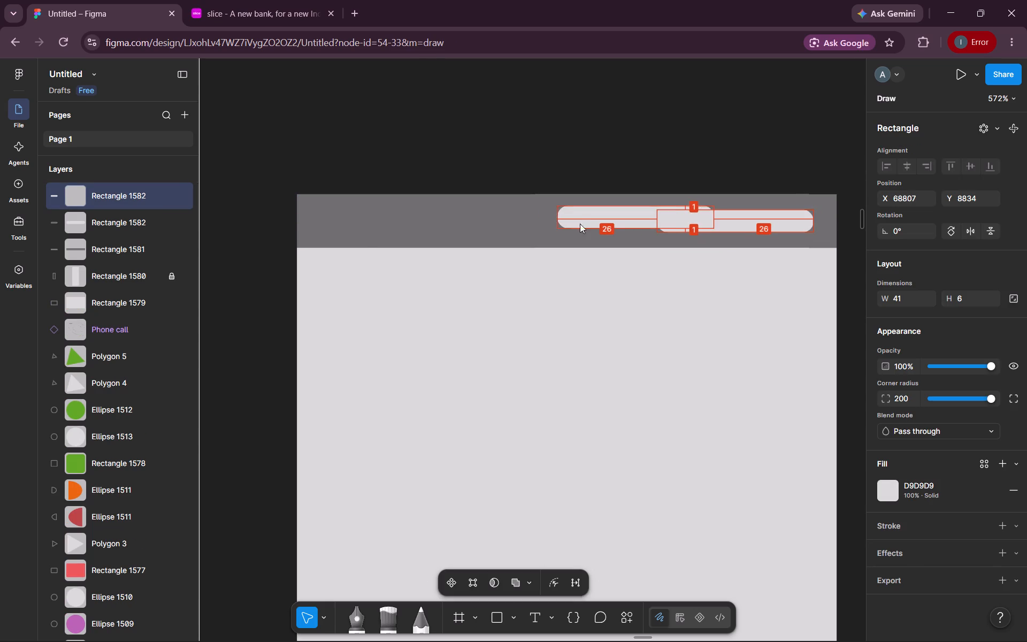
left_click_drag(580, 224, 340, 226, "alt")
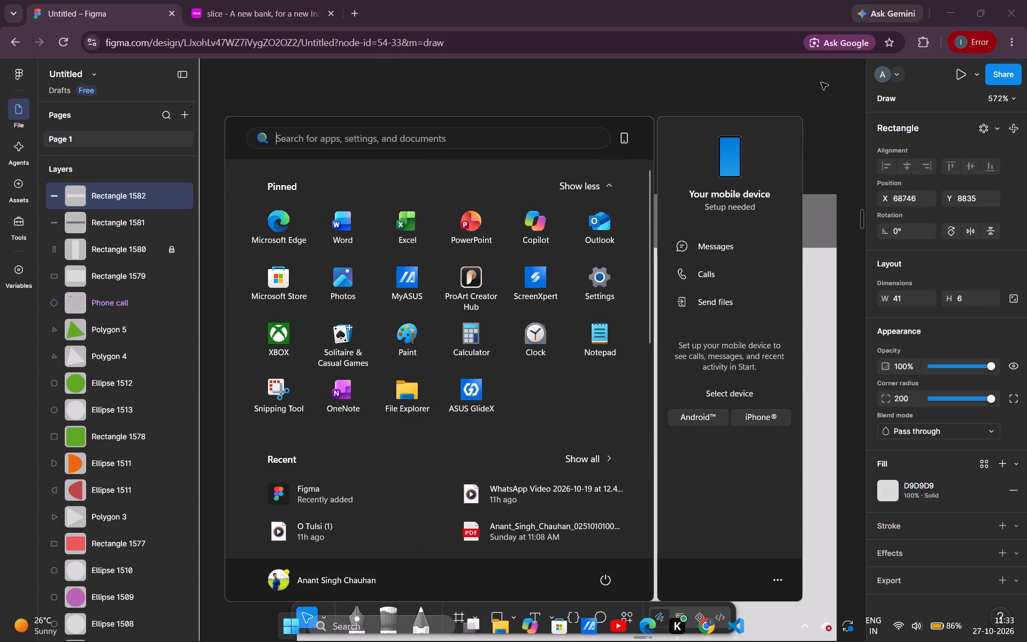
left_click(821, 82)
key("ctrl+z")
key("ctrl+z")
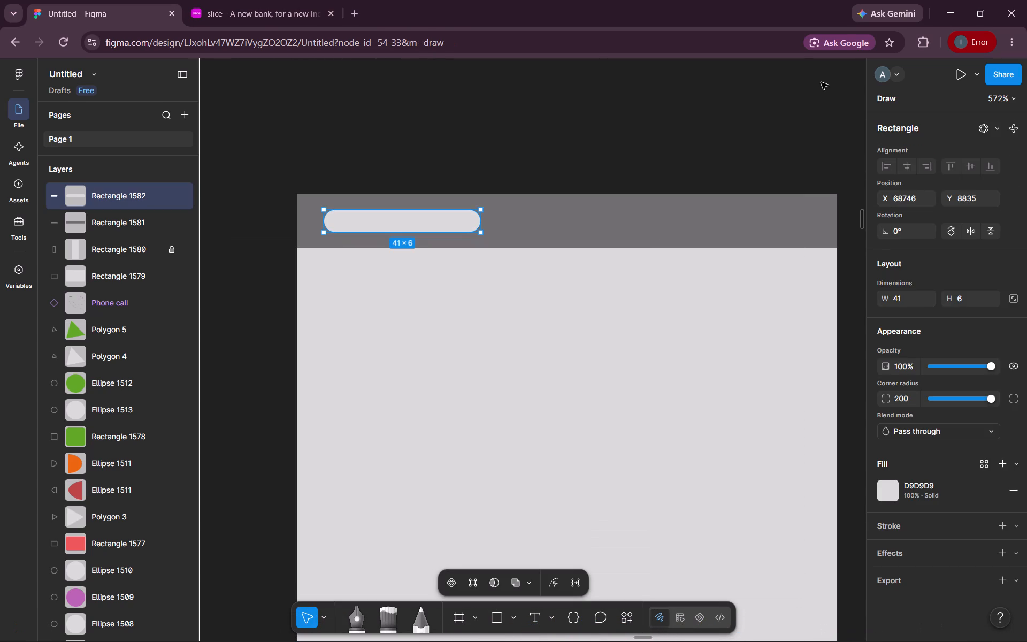
Duplicate the pill and place the copy level with it at the header band's left end, about X 68743, Y 8835.
left_click(753, 215)
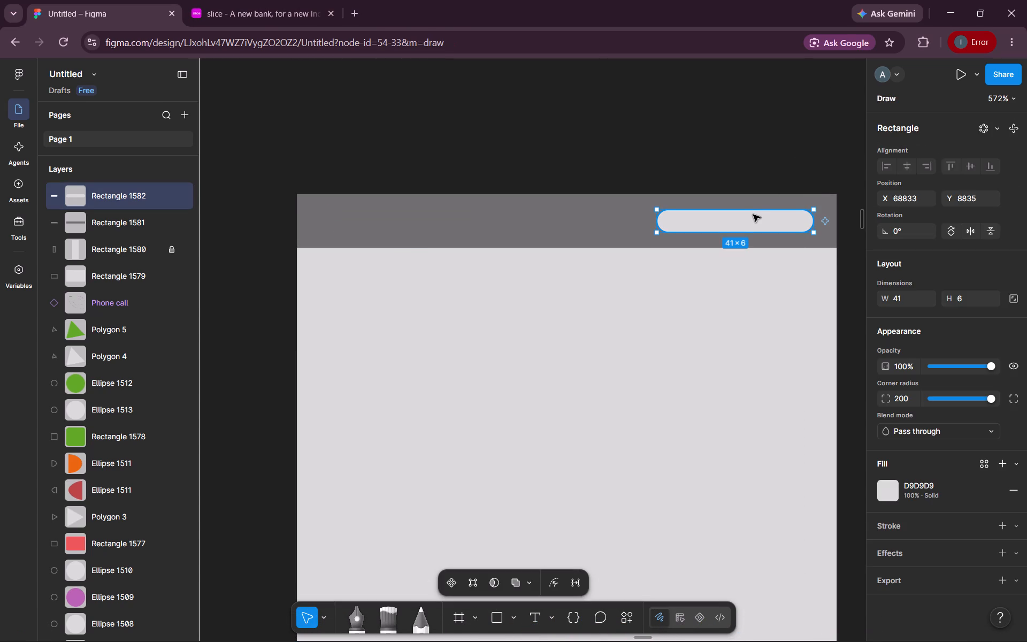
left_click_drag(753, 215, 652, 220, "alt")
left_click_drag(652, 220, 430, 216, "alt")
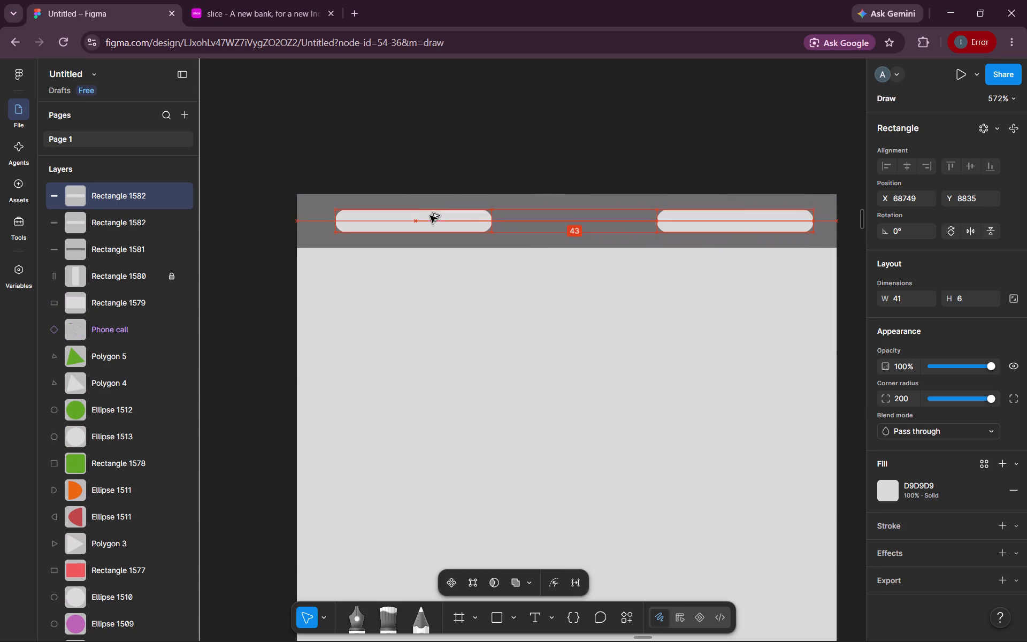
left_click_drag(430, 216, 414, 217, "alt")
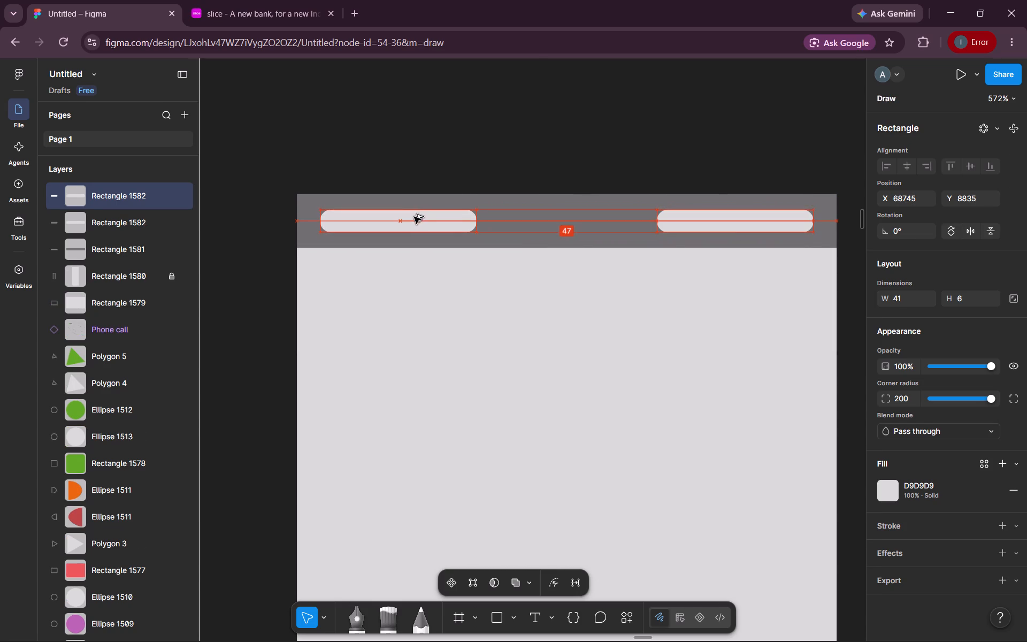
left_click_drag(414, 217, 413, 217, "alt")
left_click(413, 217)
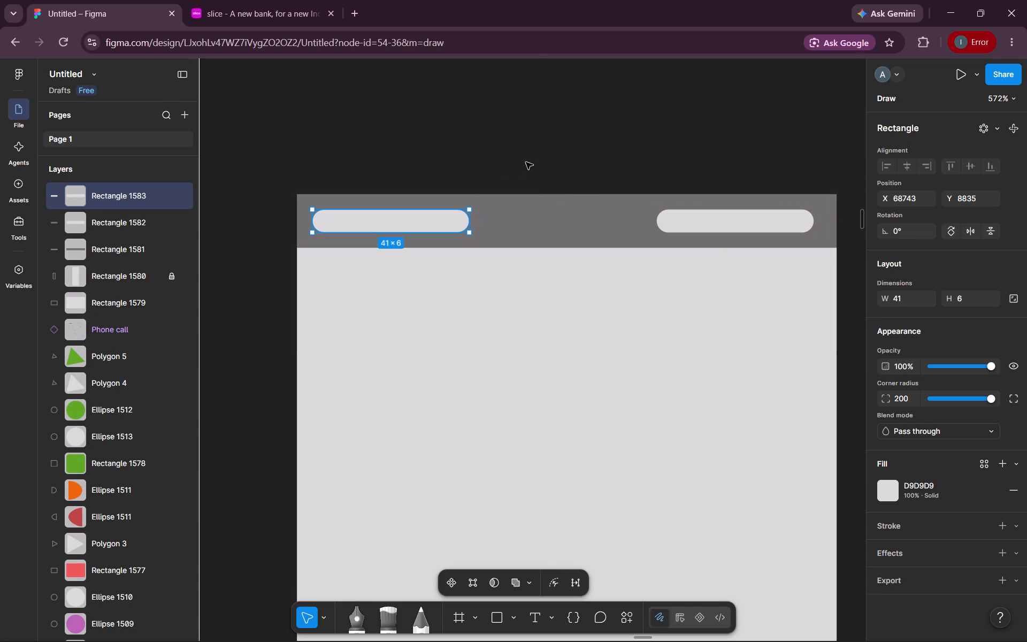
Shorten the left pill from its right side to a width of 16 and clear the selection.
scroll(526, 162, "down", 1)
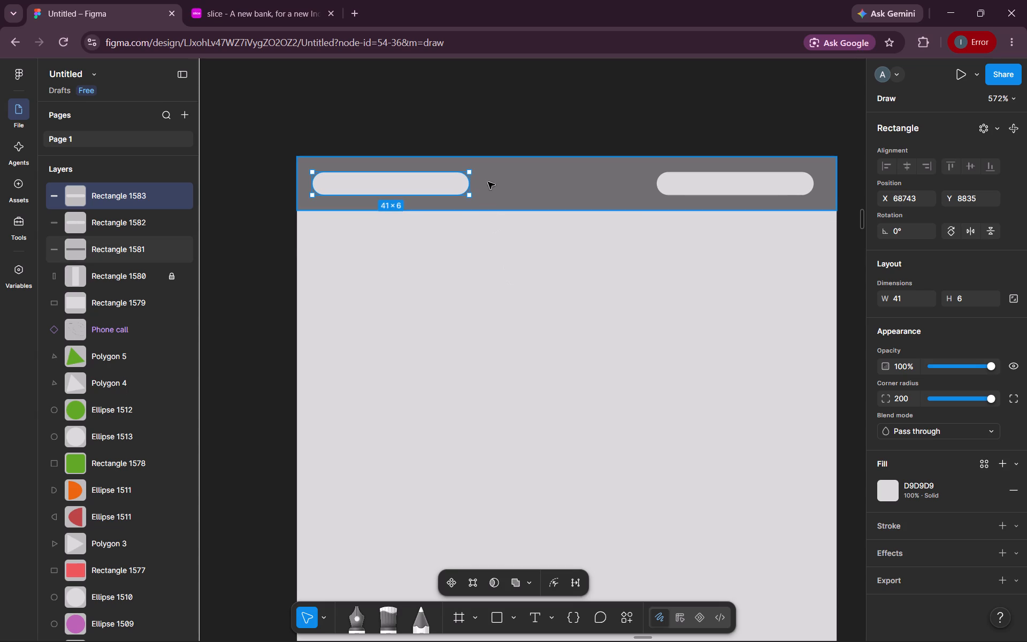
left_click_drag(467, 182, 411, 185)
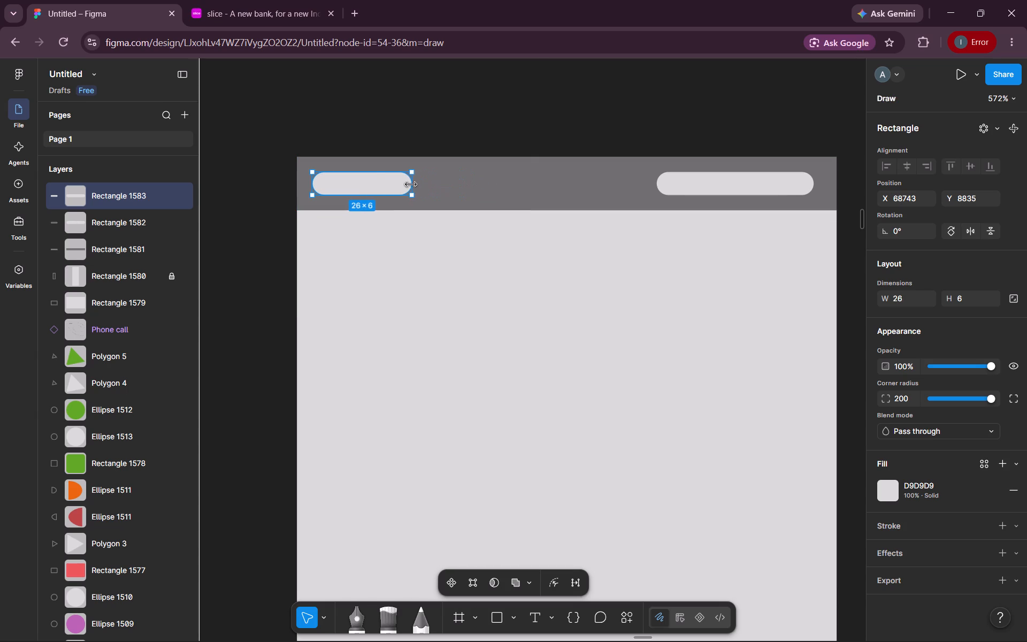
left_click_drag(411, 185, 375, 187)
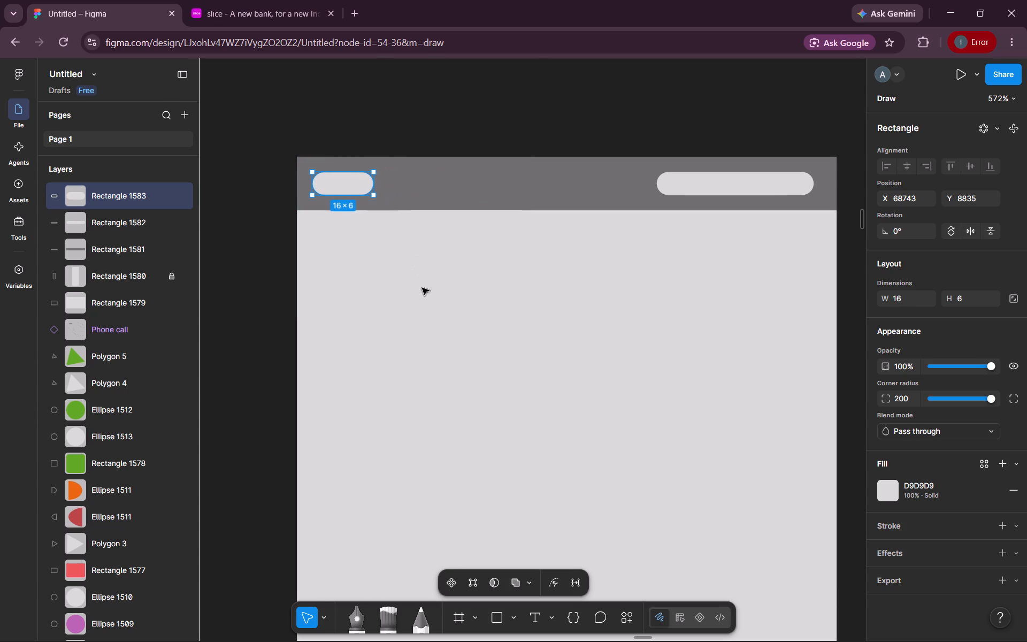
left_click(422, 288)
Draw a rectangle below the header band and widen it to about 134 × 34, nearly the page's full width.
scroll(422, 288, "down", 1)
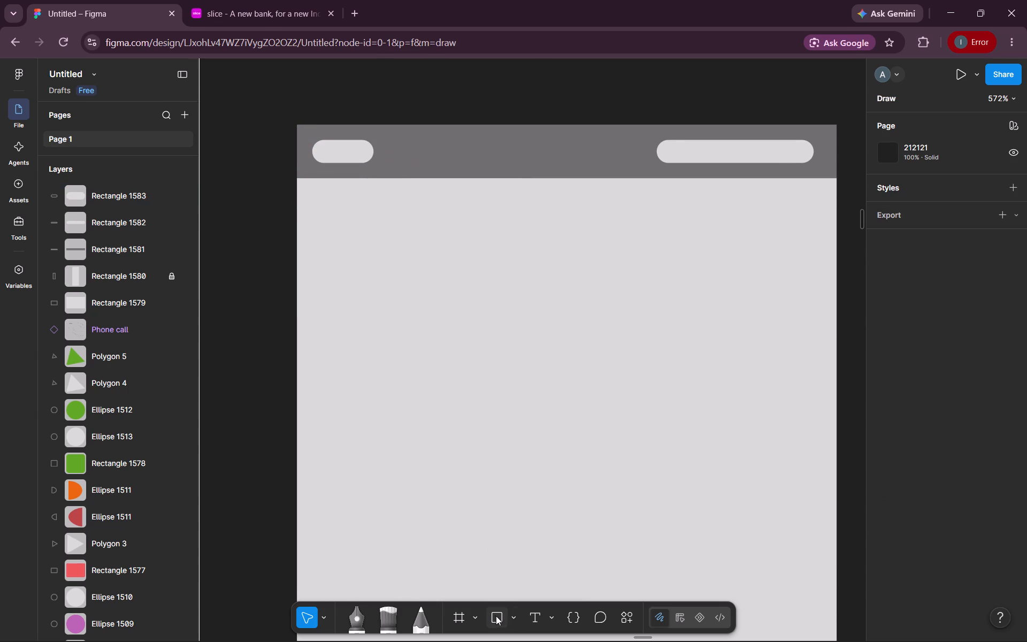
left_click(495, 615)
left_click_drag(364, 310, 693, 431)
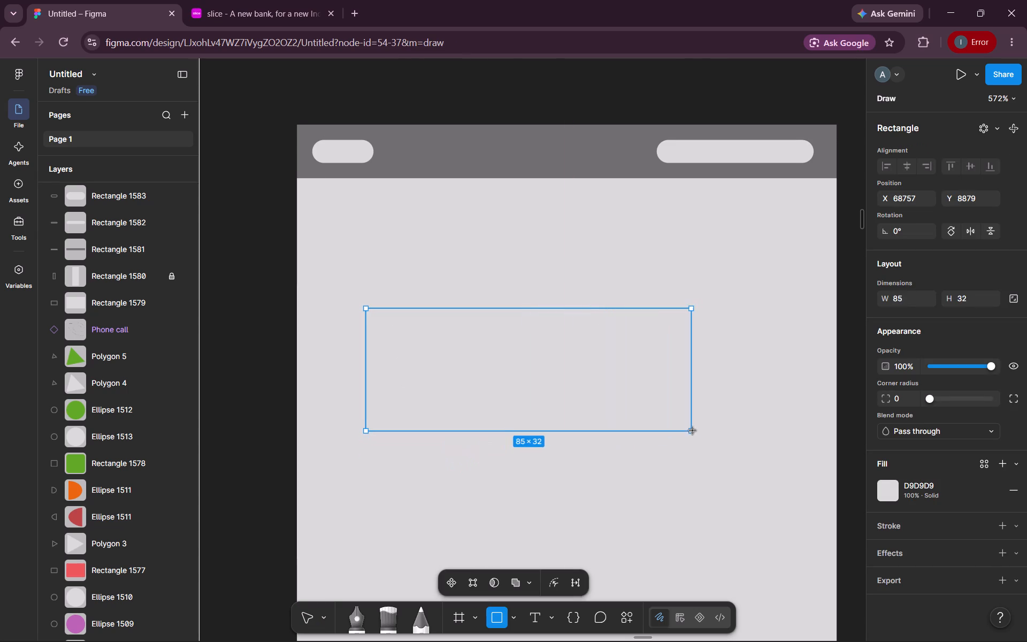
left_click_drag(693, 431, 821, 437)
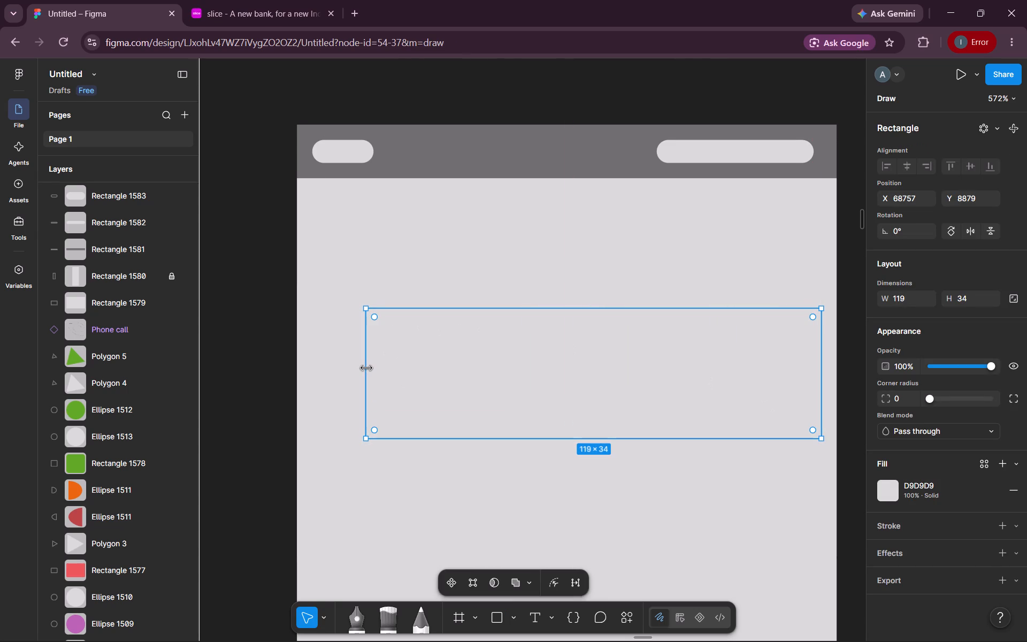
left_click_drag(366, 368, 308, 356)
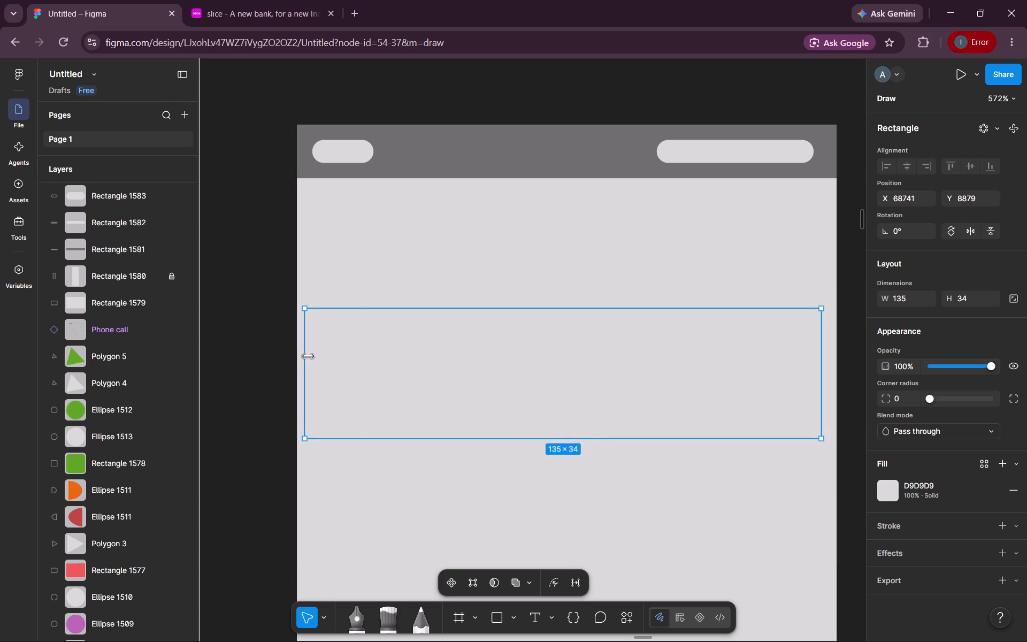
left_click_drag(308, 356, 298, 347)
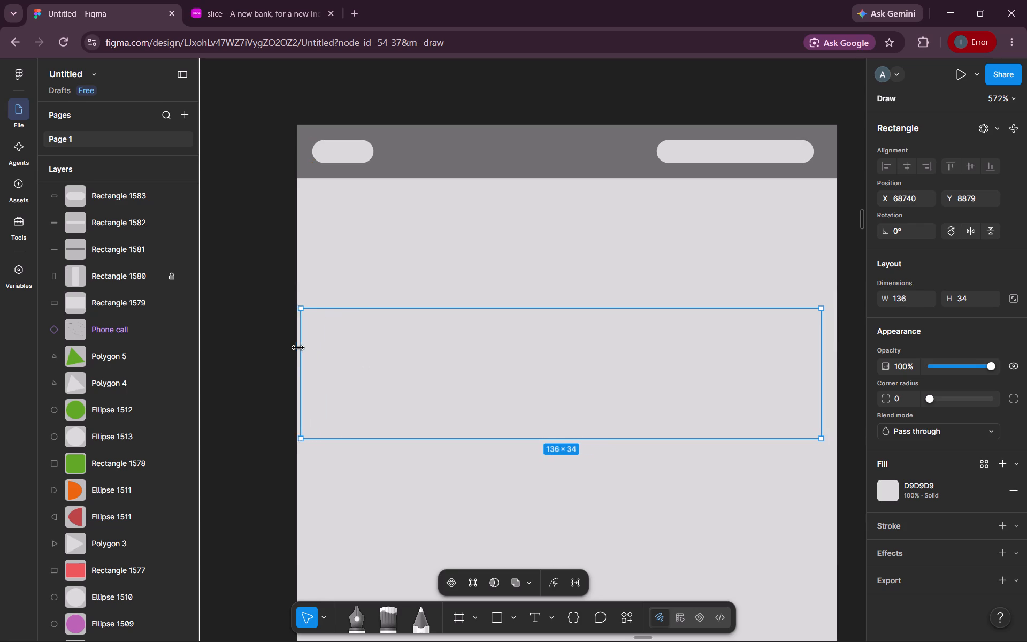
left_click_drag(298, 347, 309, 346)
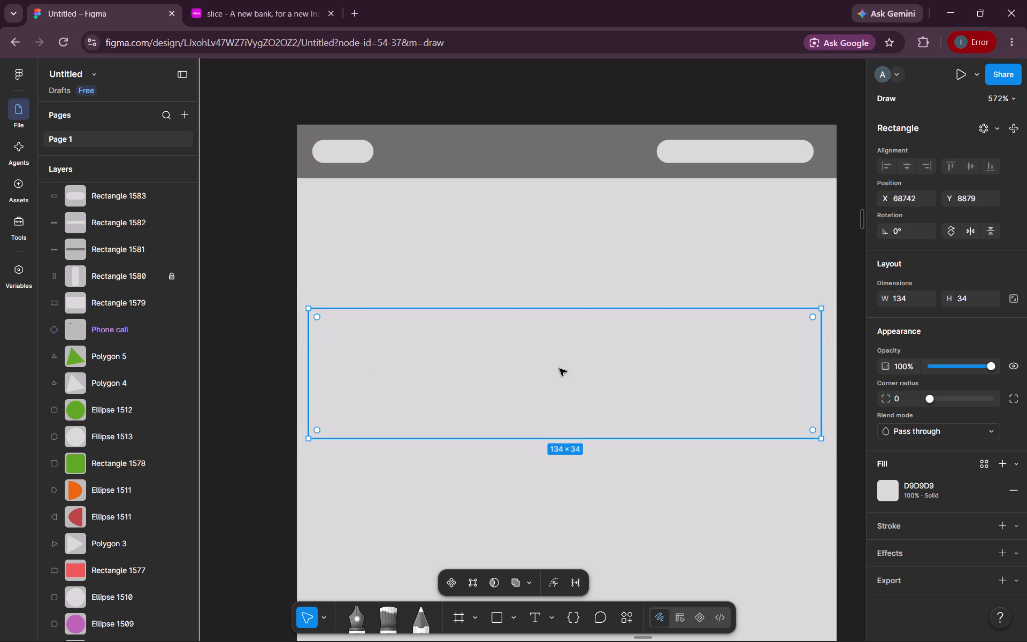
Move the new block up beneath the header to X 68742, Y 8857, and narrow it from its right side to width 132.
left_click_drag(574, 370, 579, 268)
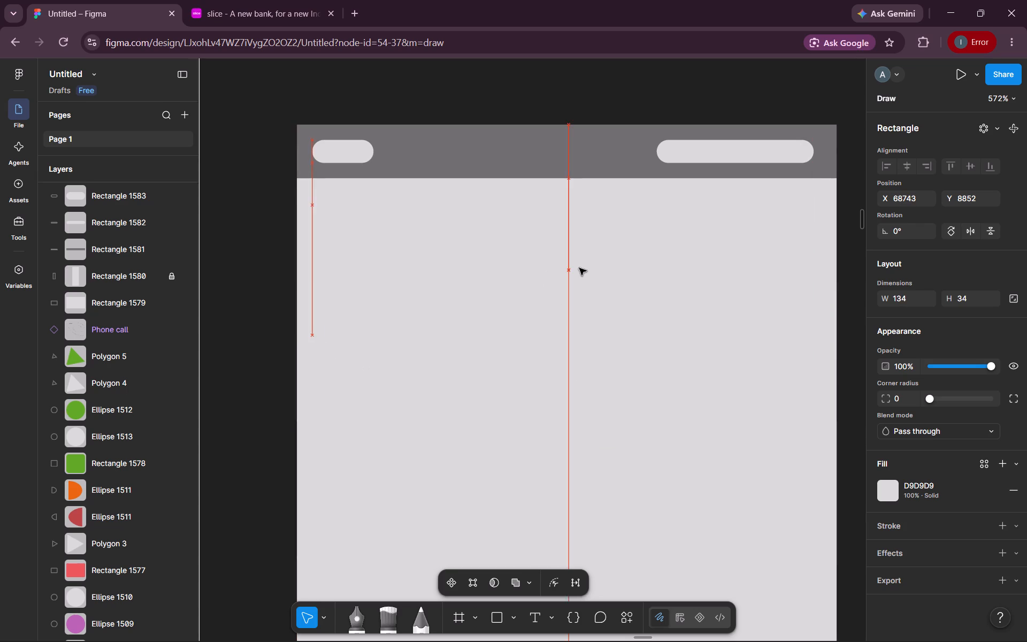
left_click_drag(579, 268, 577, 268)
left_click_drag(577, 268, 579, 287)
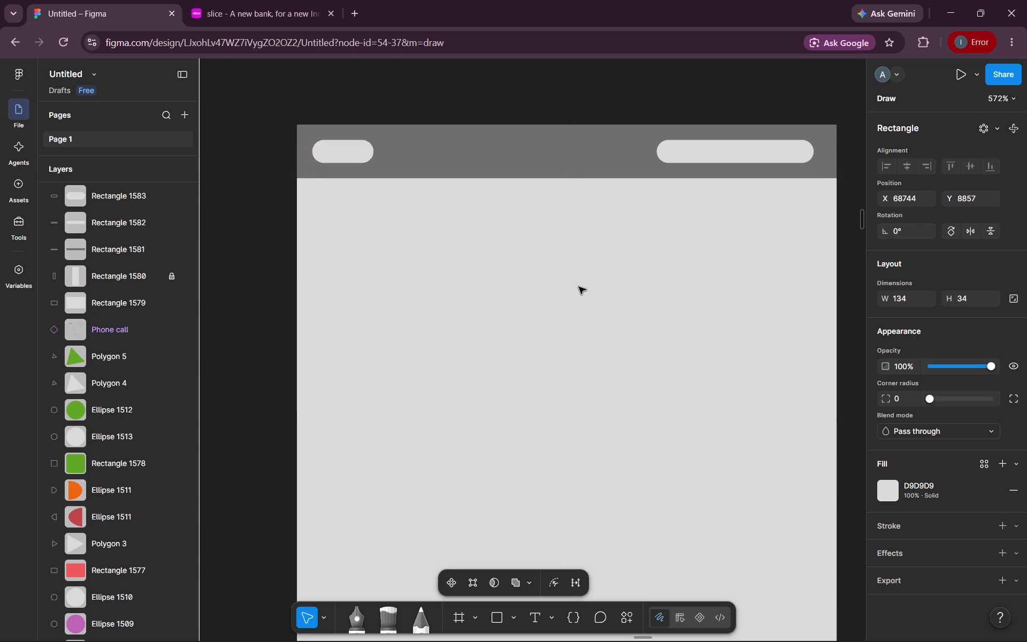
left_click_drag(579, 287, 573, 287)
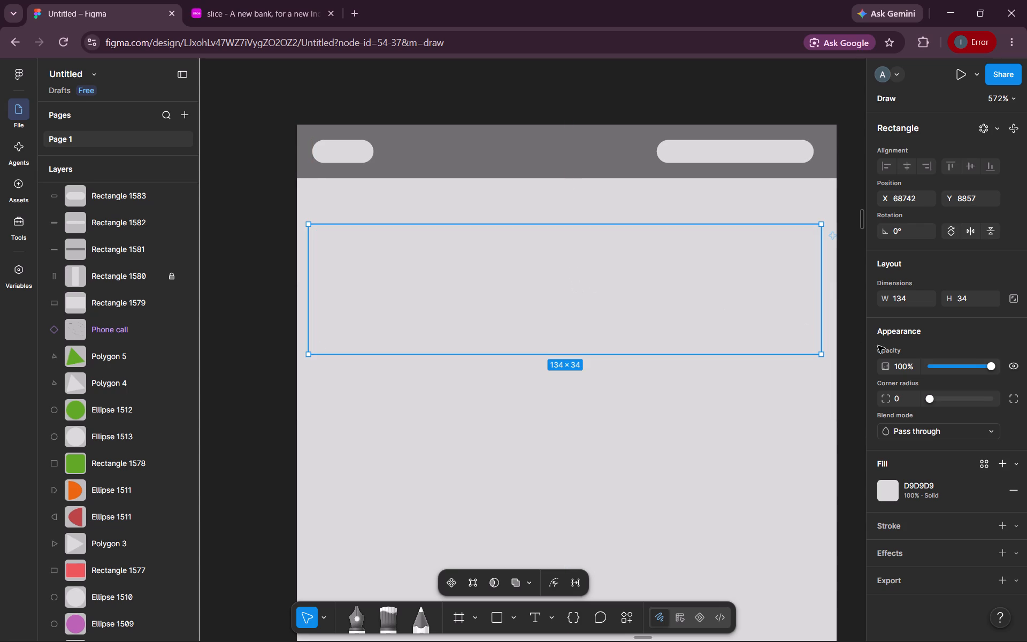
left_click(818, 302)
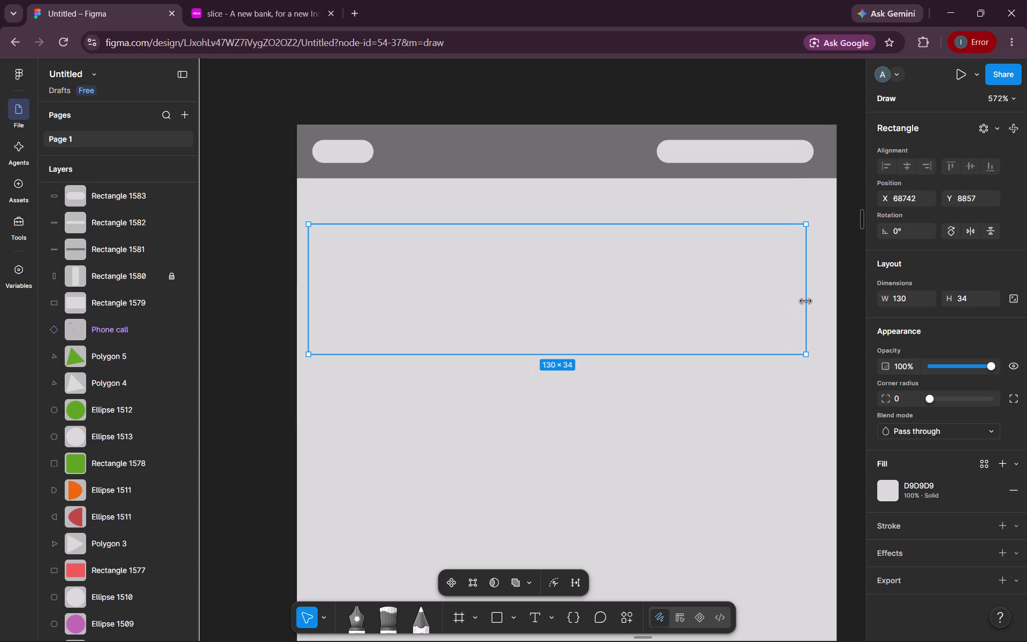
left_click(816, 301)
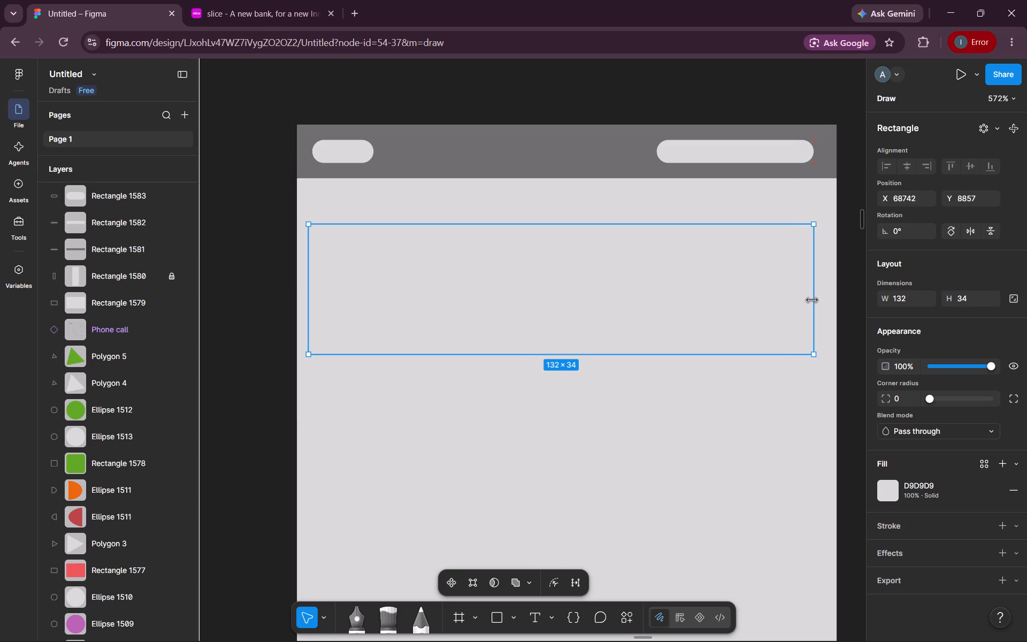
Change the block's fill to the mid grey 979292.
left_click(927, 500)
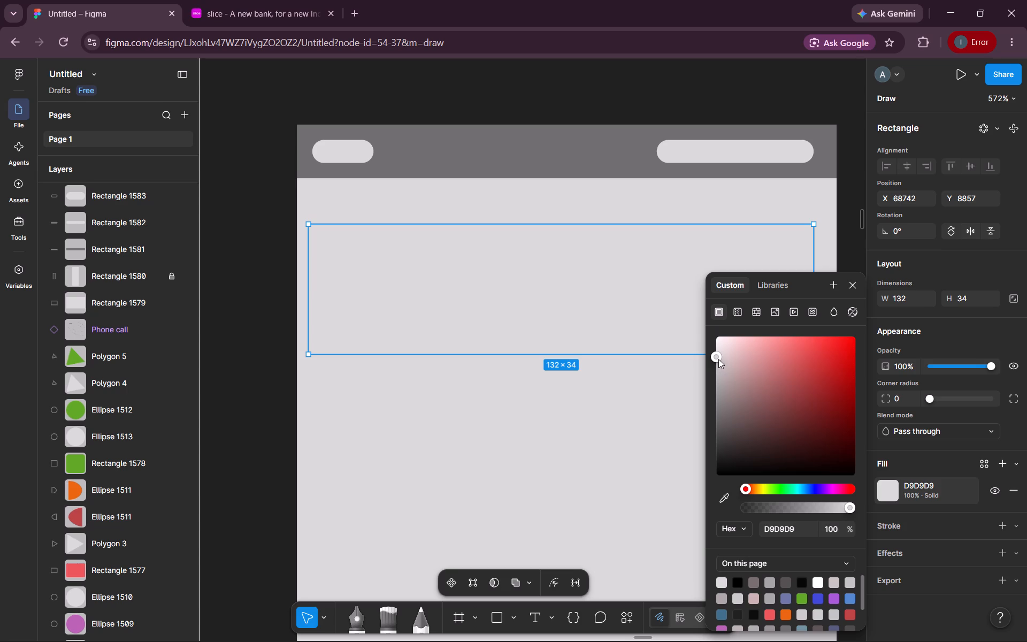
left_click_drag(718, 358, 718, 385)
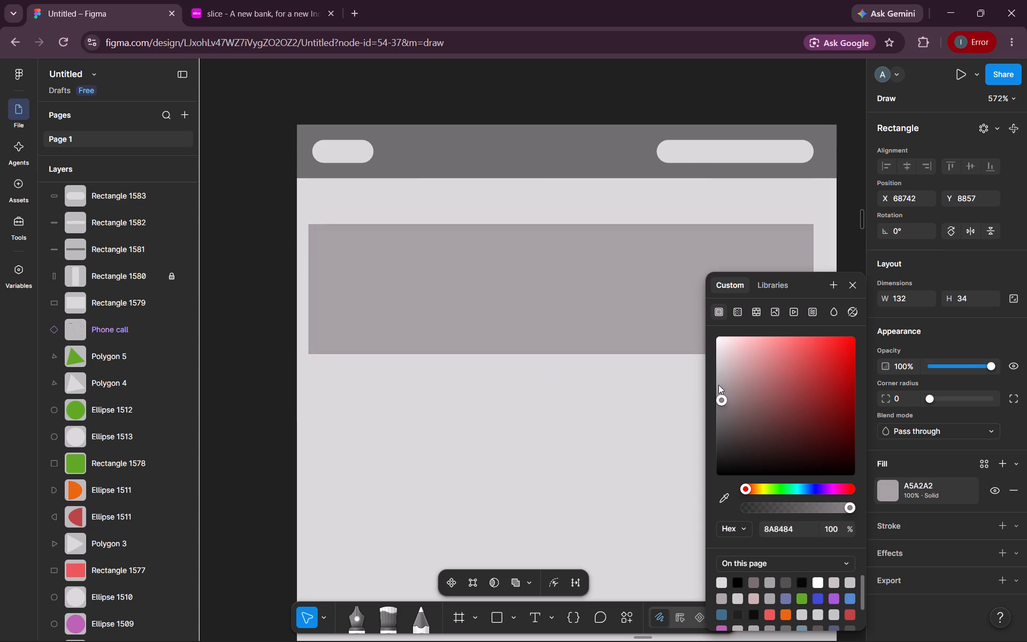
left_click_drag(718, 385, 721, 393)
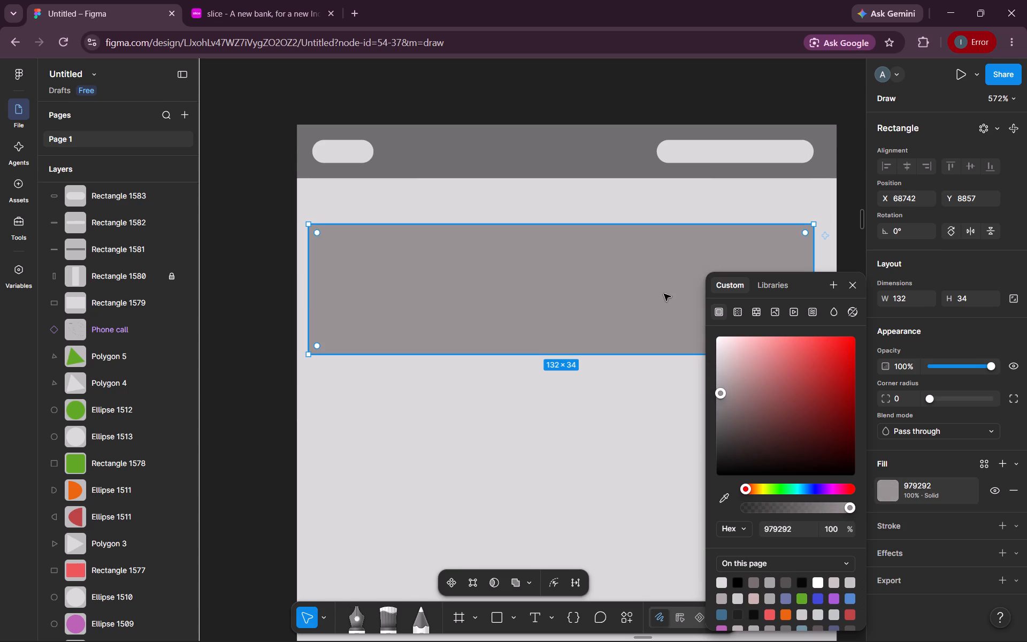
left_click(664, 294)
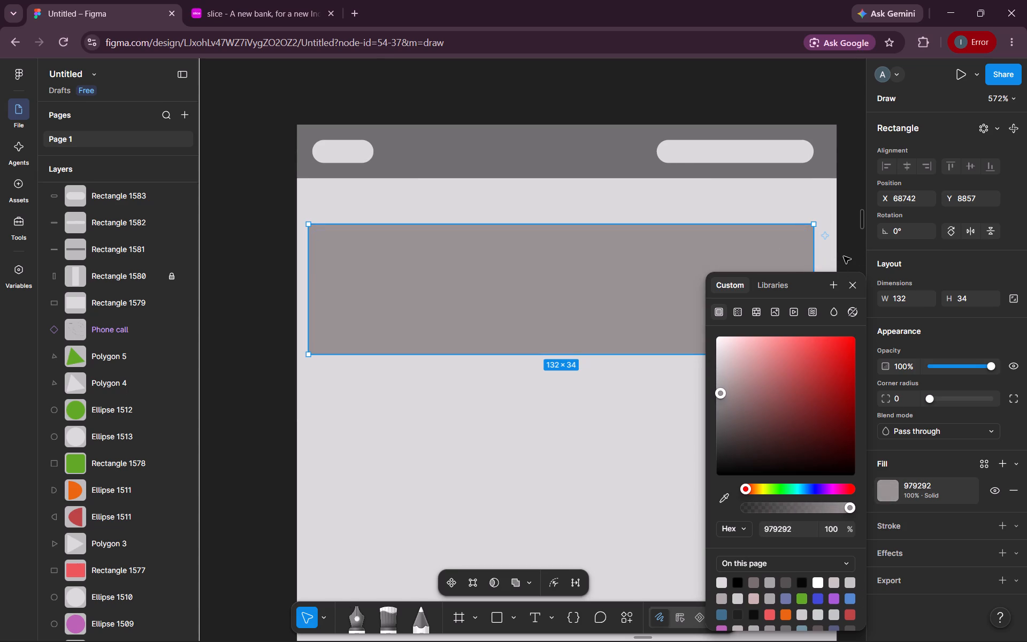
left_click(844, 256)
Round the grey block's corners to a radius of 3 and clear the selection.
left_click(764, 279)
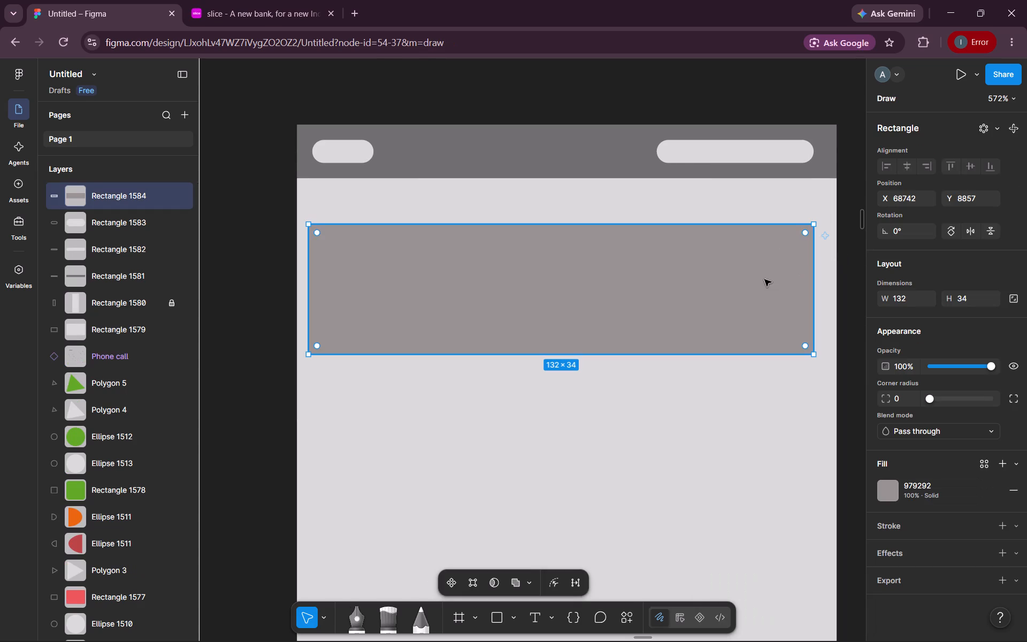
left_click(935, 401)
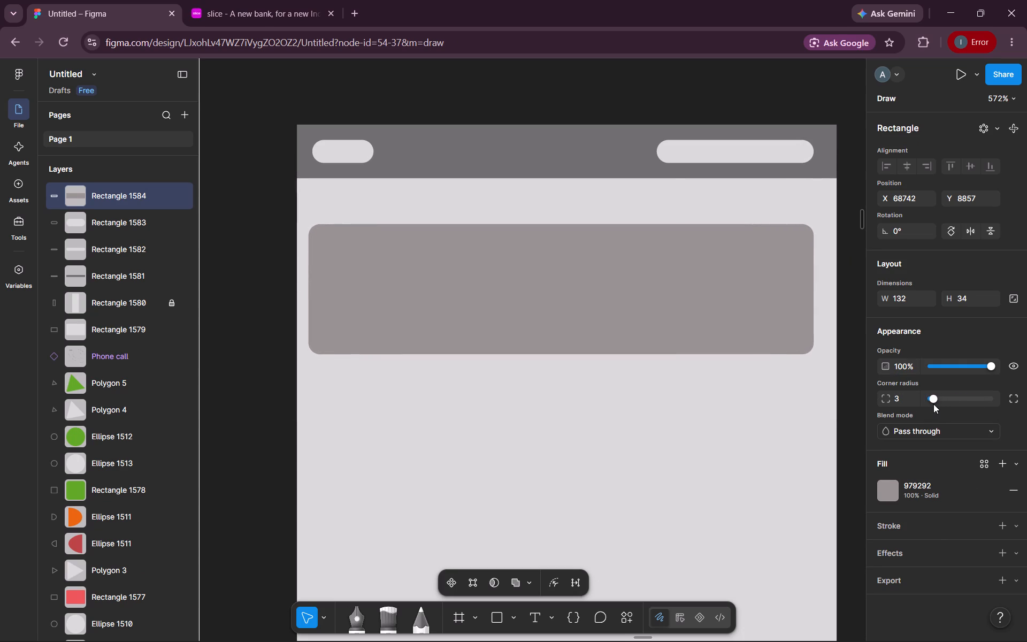
left_click(778, 394)
Align the grey block with the header pills at X 68743, Y 8856, trimming its width to 131, and clear the selection.
scroll(777, 385, "down", 1)
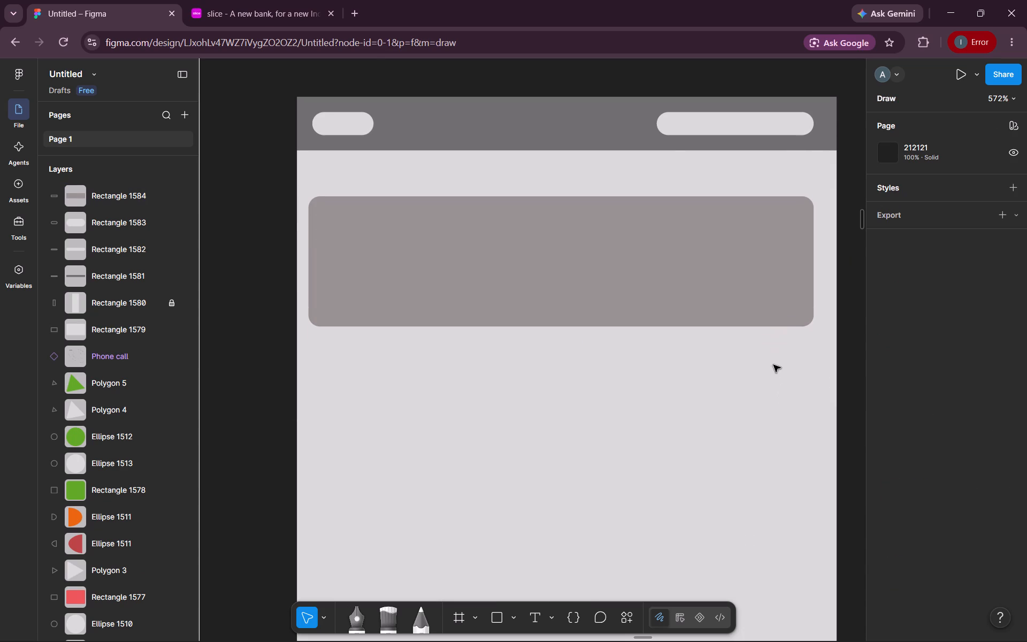
scroll(773, 365, "down", 1)
left_click(649, 219)
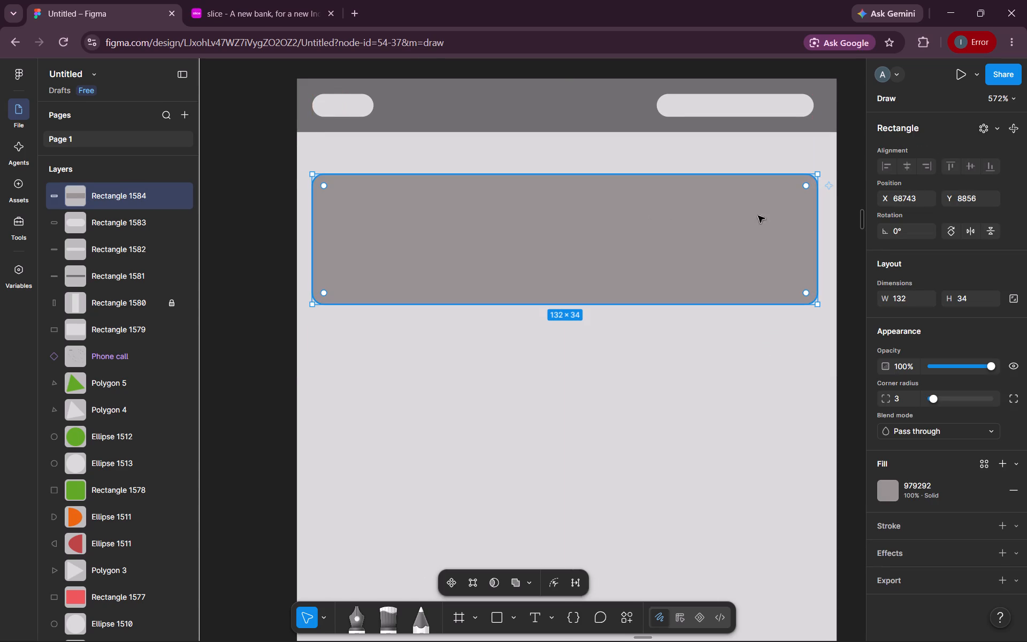
left_click(815, 232)
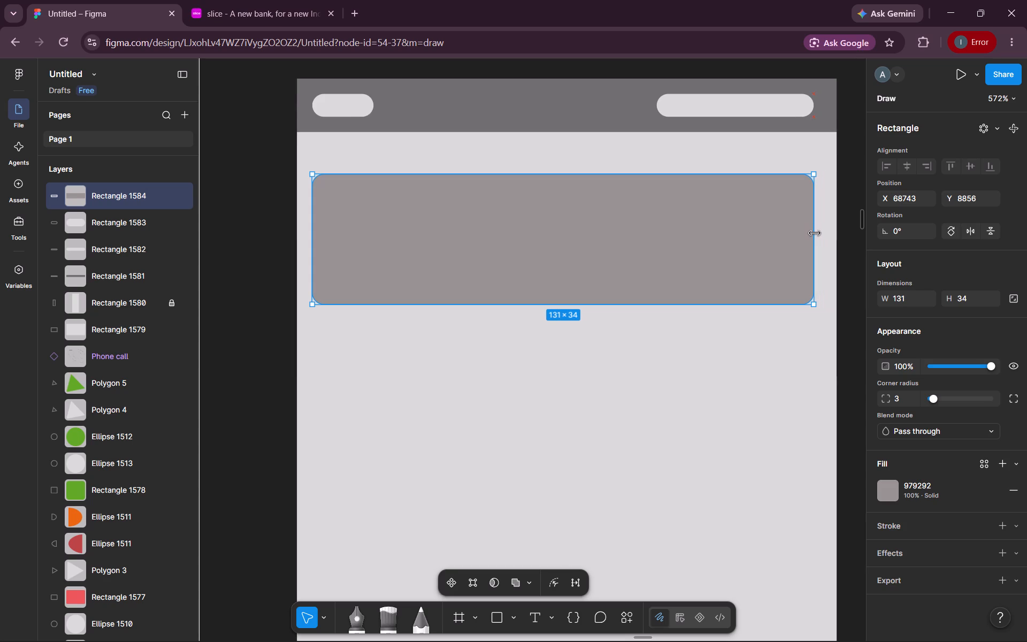
left_click(727, 266)
left_click(704, 394)
Draw a 131 × 17 rectangle below the grey block, aligned with its side edges at X 68743, Y 8903.
scroll(704, 394, "down", 1)
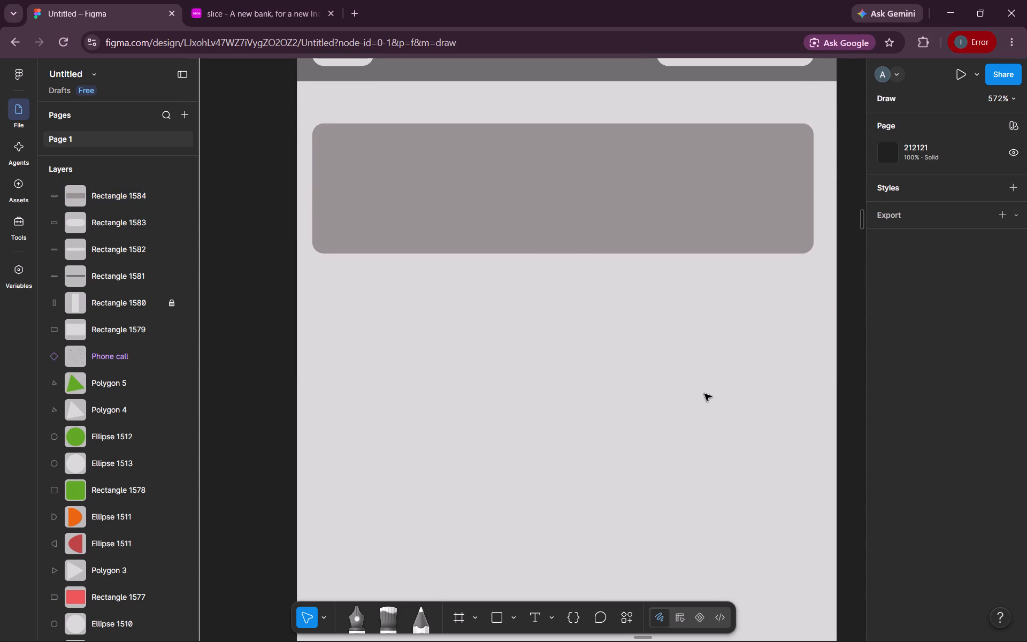
left_click(500, 617)
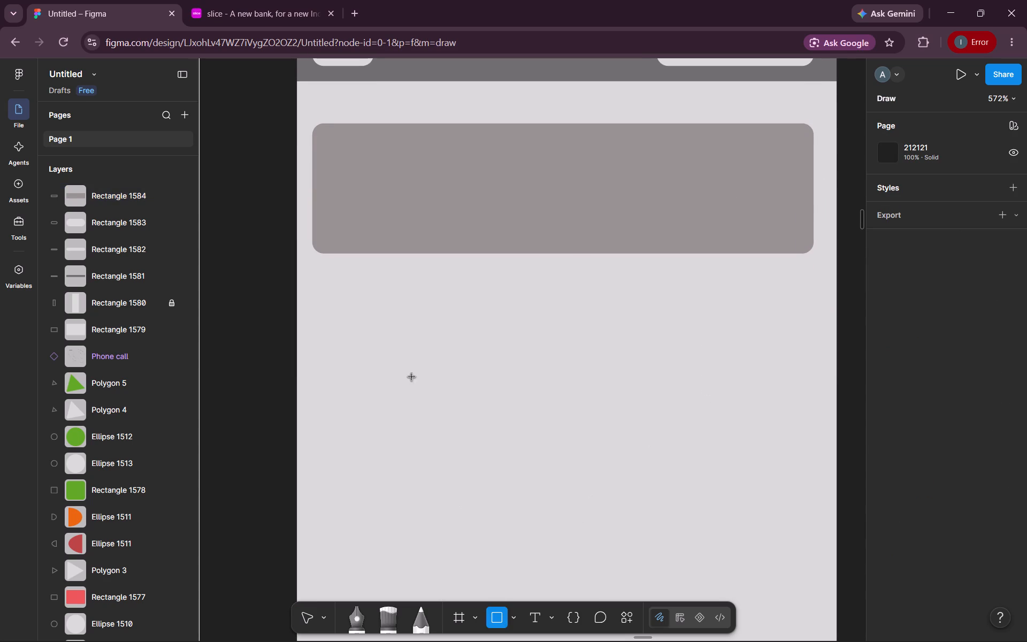
left_click_drag(316, 307, 731, 389)
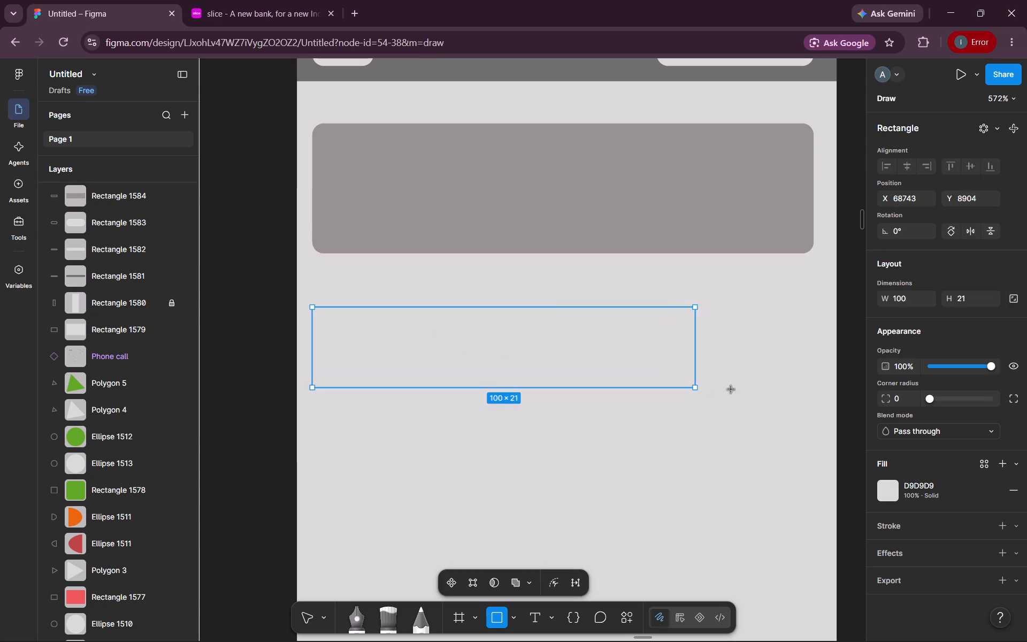
left_click_drag(731, 389, 800, 372)
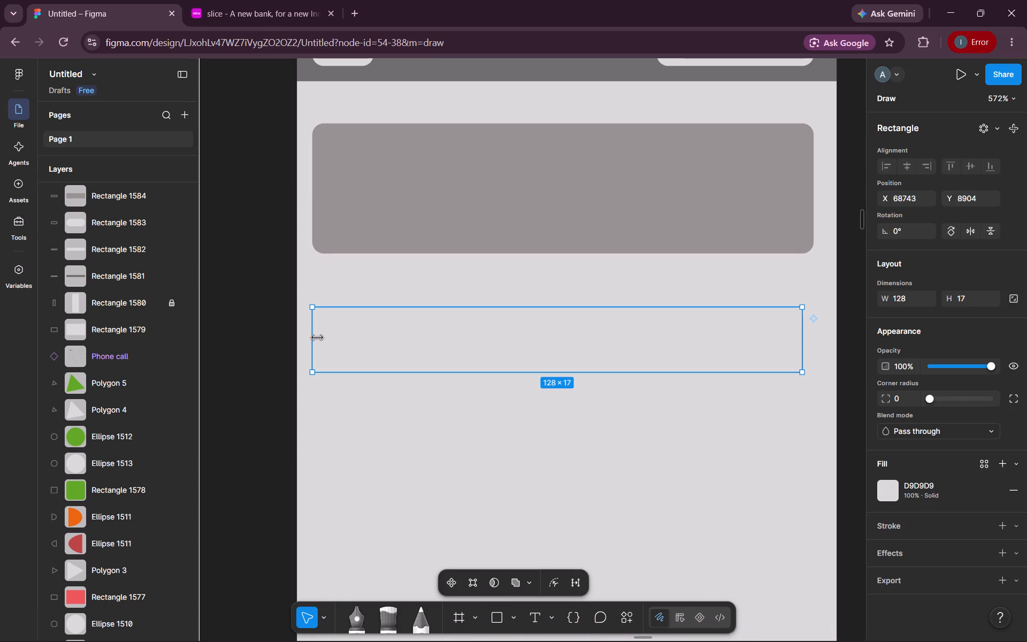
left_click_drag(316, 337, 313, 327)
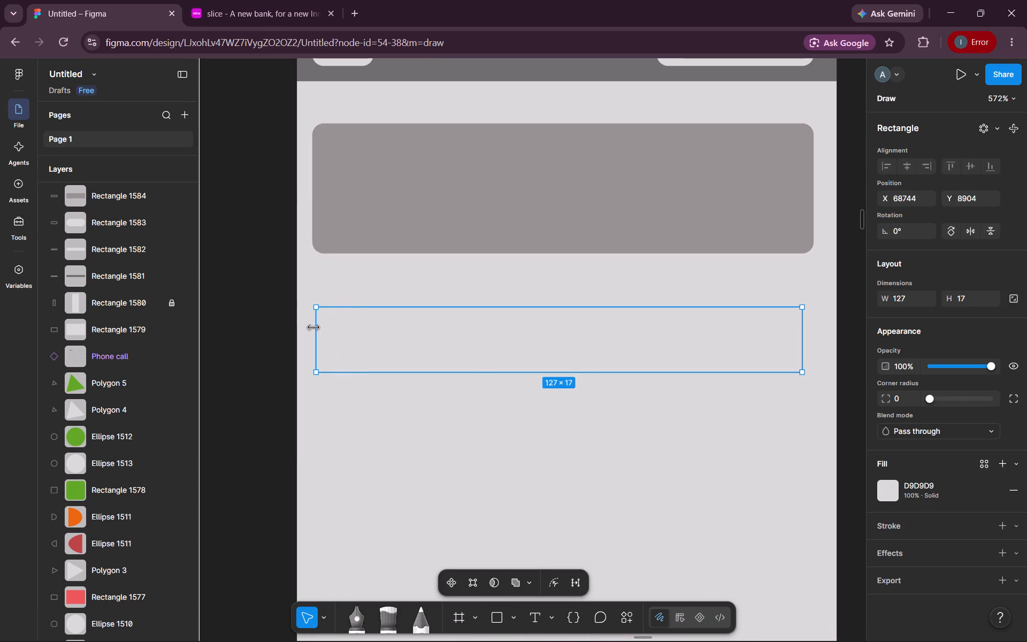
left_click_drag(313, 327, 310, 326)
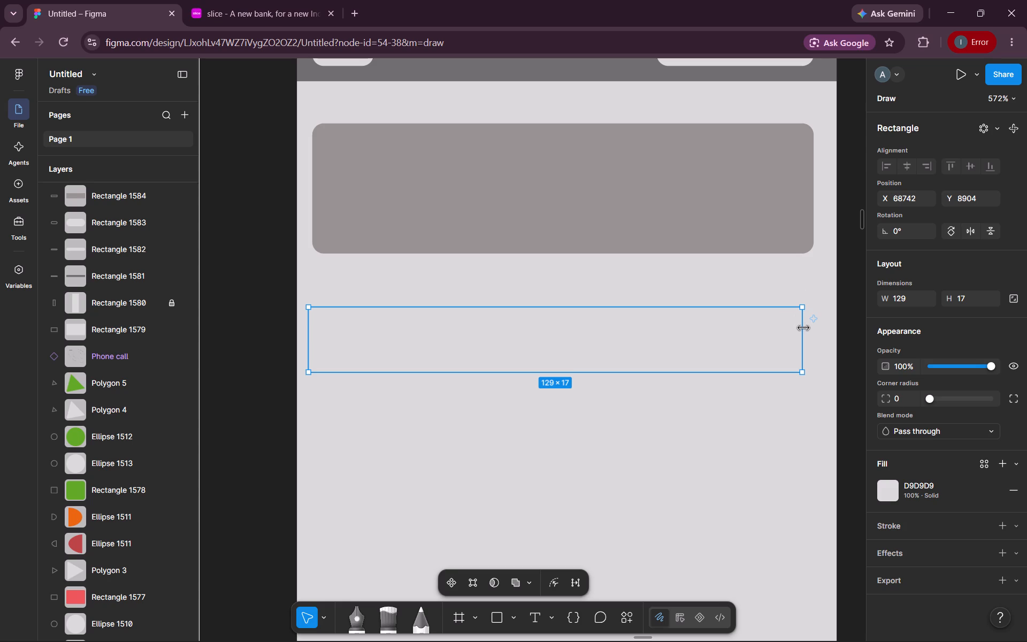
left_click_drag(803, 328, 809, 327)
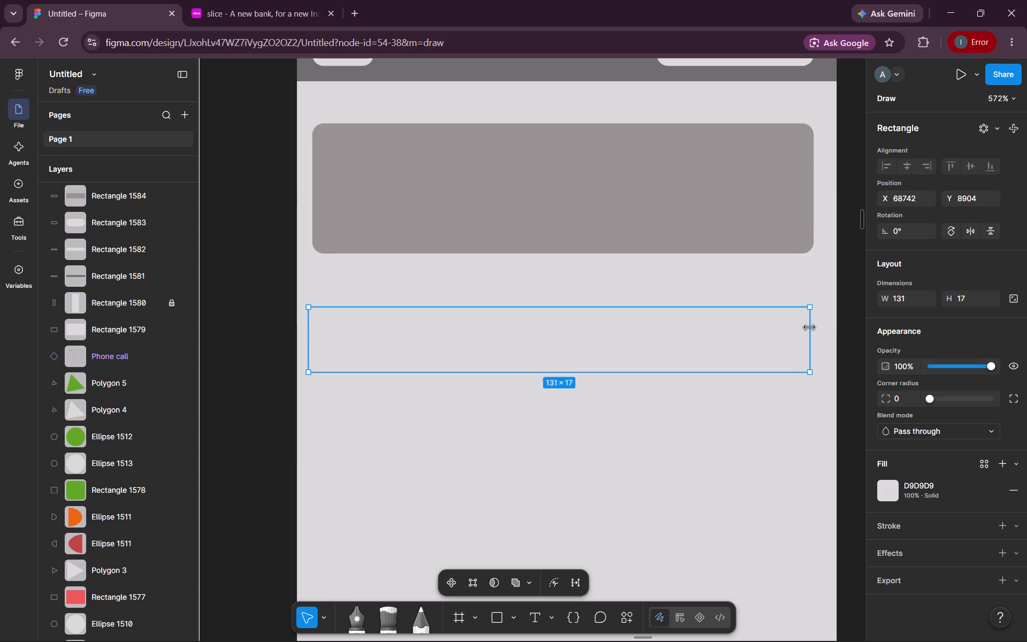
left_click(767, 331)
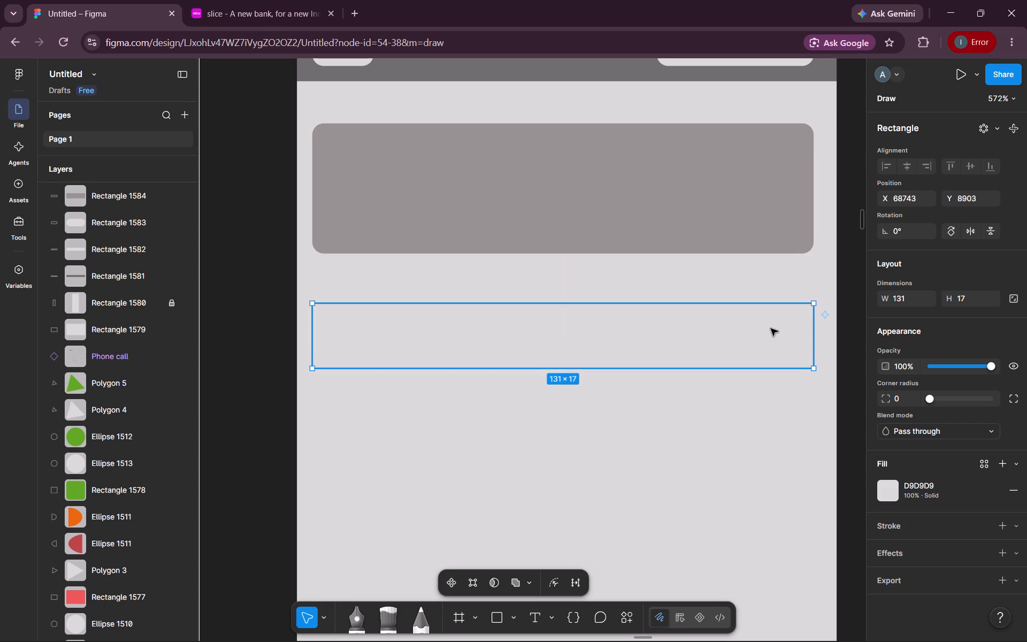
left_click_drag(810, 346, 793, 346)
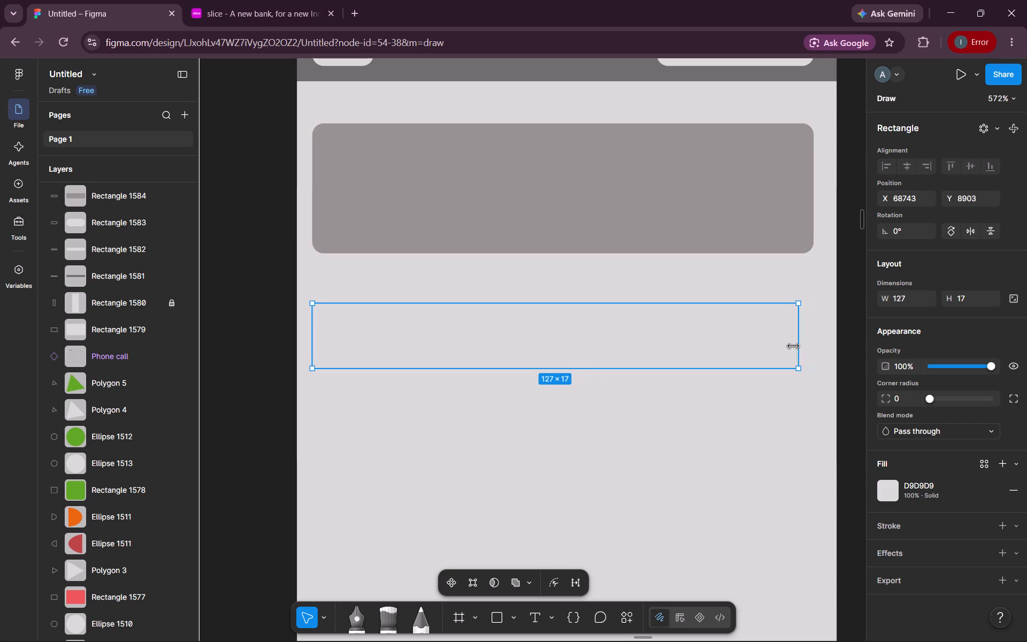
left_click_drag(793, 346, 813, 346)
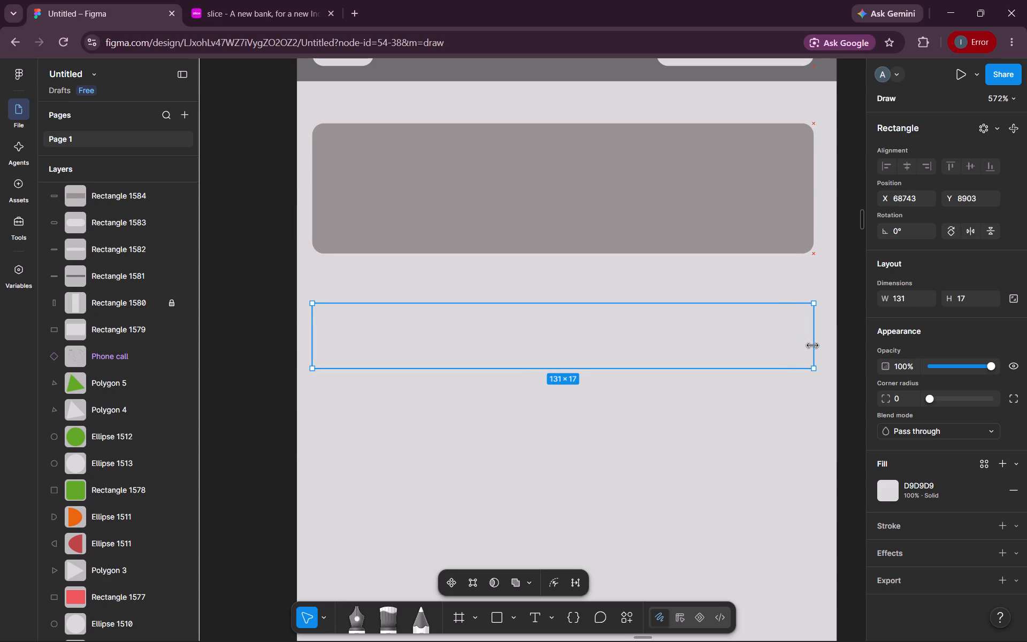
left_click_drag(813, 346, 815, 346)
Round the lower rectangle into a pill with a corner radius of 63.
left_click_drag(935, 396, 961, 396)
Fill the lower pill with the grey B4B0B0 and clear the selection.
left_click(934, 485)
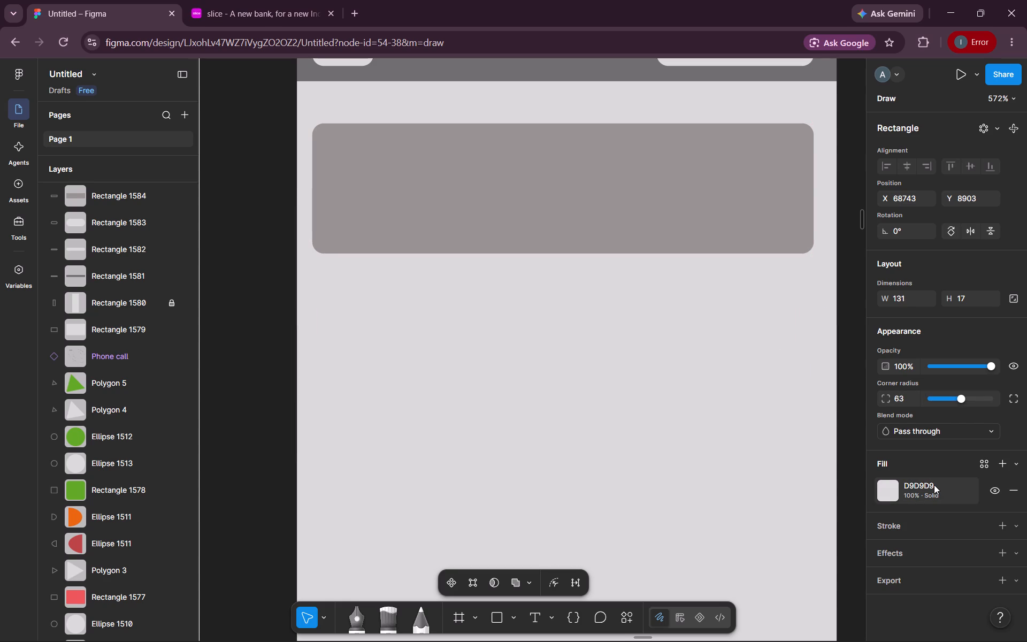
left_click_drag(717, 352, 722, 378)
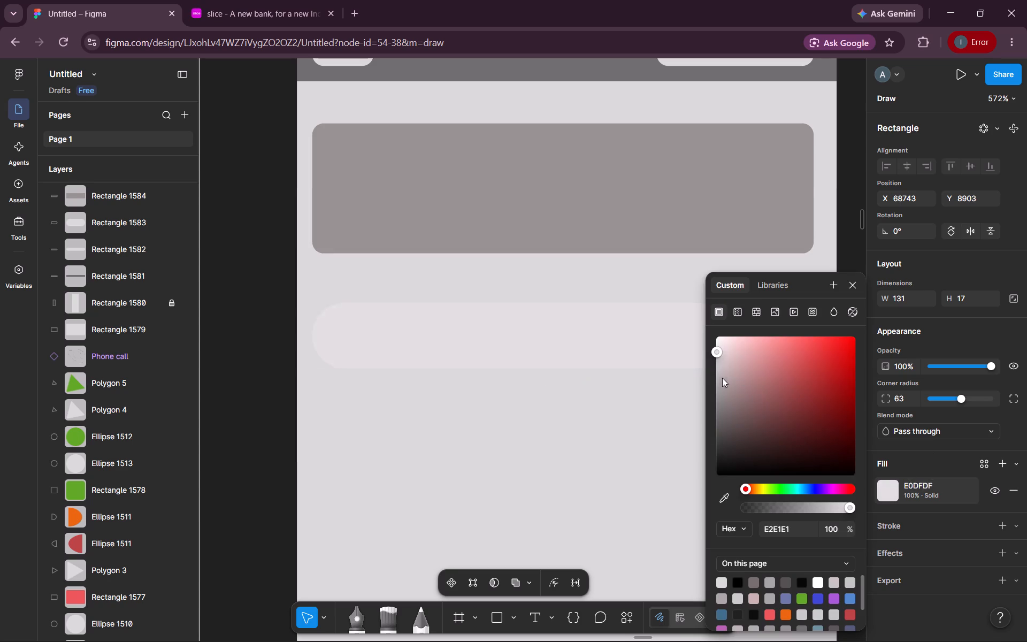
left_click_drag(722, 378, 719, 369)
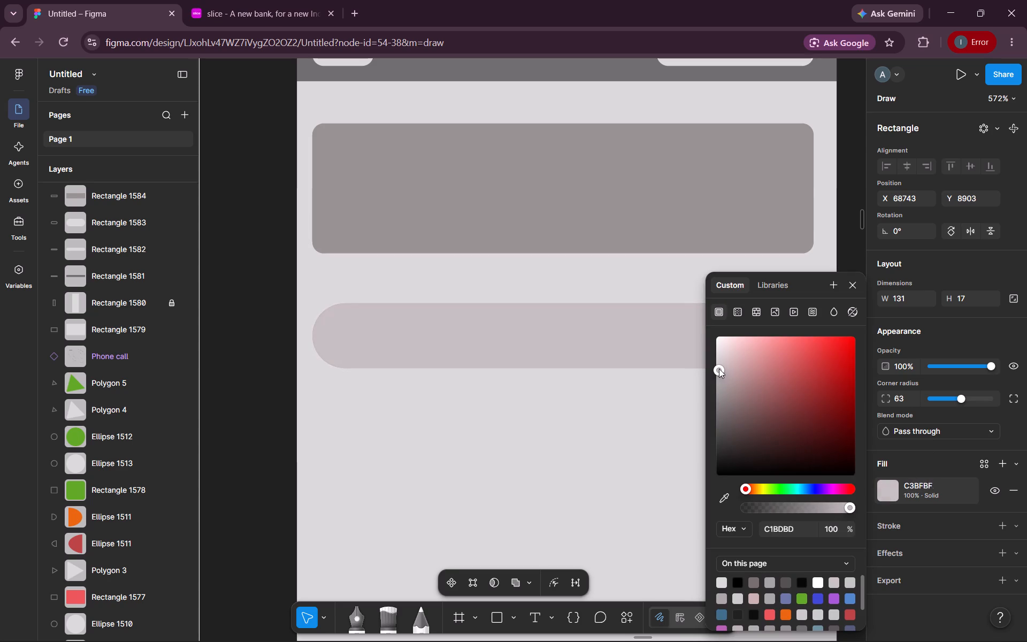
left_click_drag(719, 369, 719, 377)
left_click(646, 391)
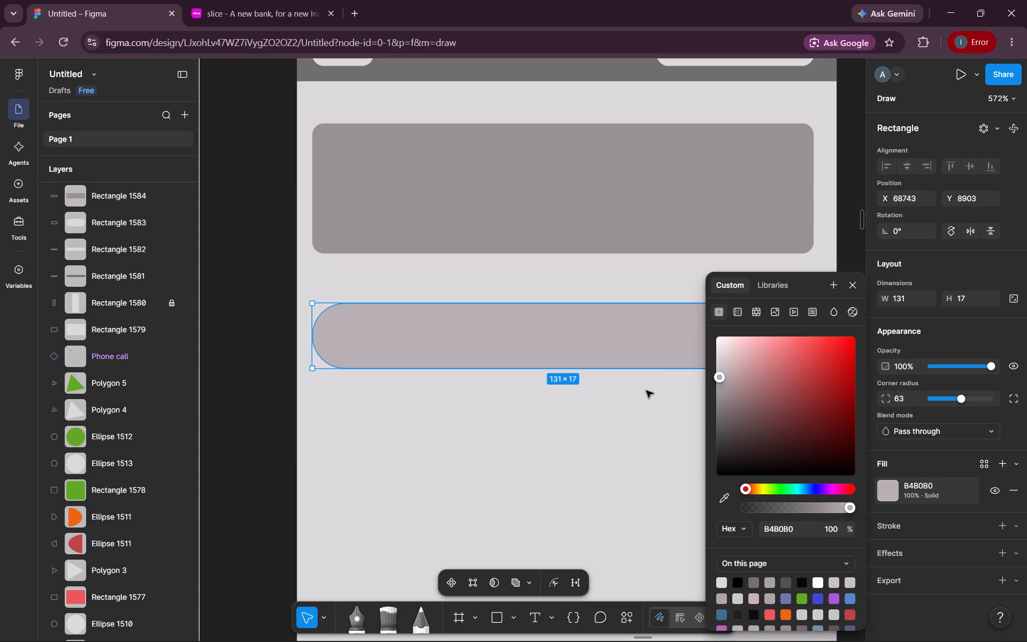
Move the lower pill up closer beneath the grey block, to about Y 8897, keeping their side edges aligned, and clear the selection.
left_click(642, 331)
left_click_drag(642, 331, 642, 320)
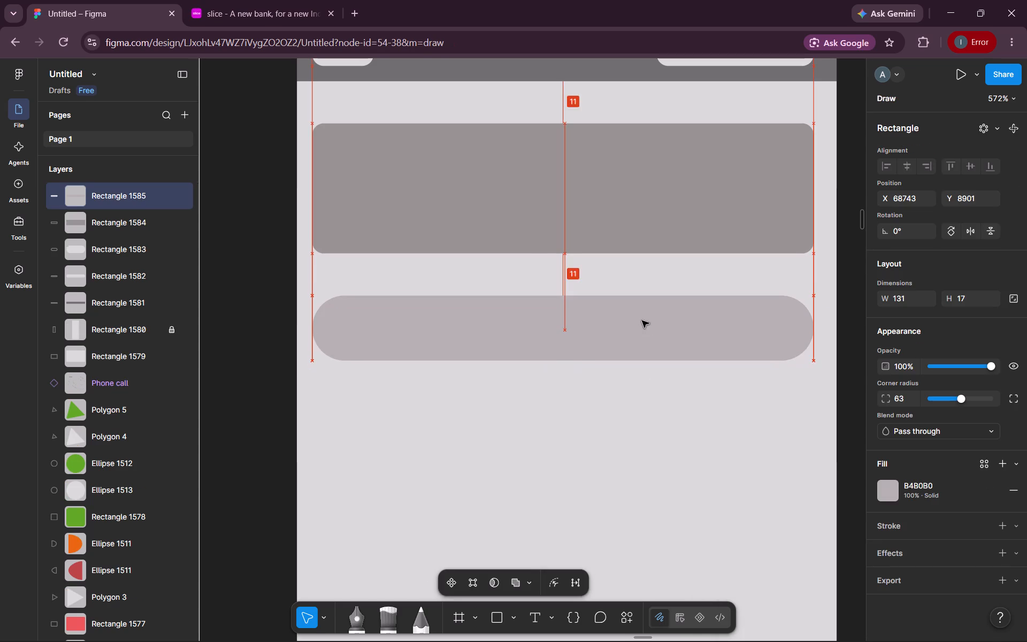
left_click_drag(642, 320, 642, 317)
left_click_drag(642, 317, 642, 308)
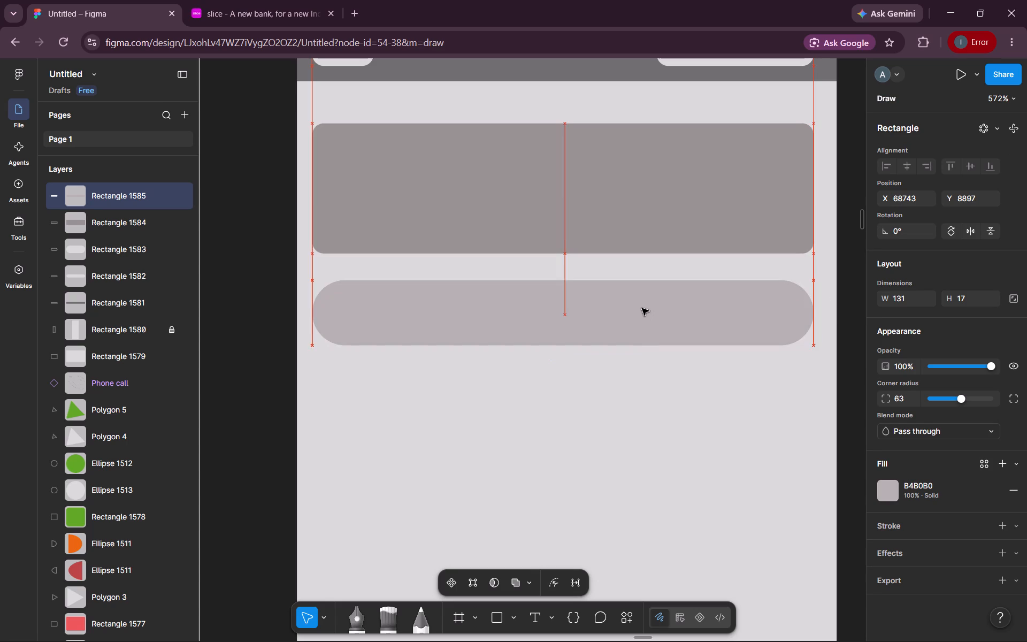
left_click_drag(642, 308, 642, 307)
left_click(627, 396)
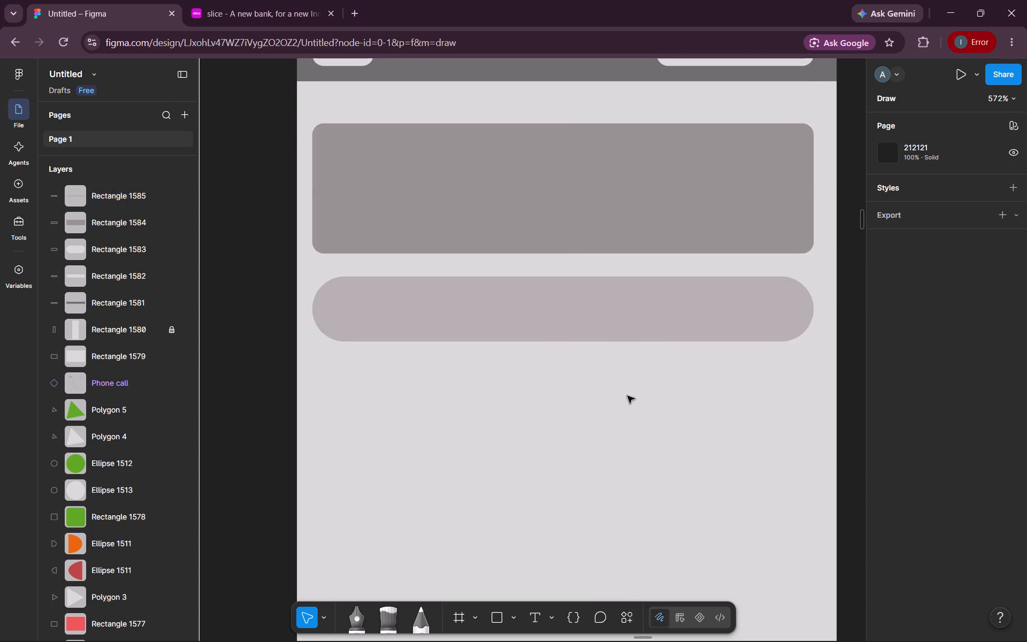
Draw a 36 × 45 rectangle below the pill and place it near the pill's left edge at X 68744, Y 8921.
scroll(627, 396, "down", 1)
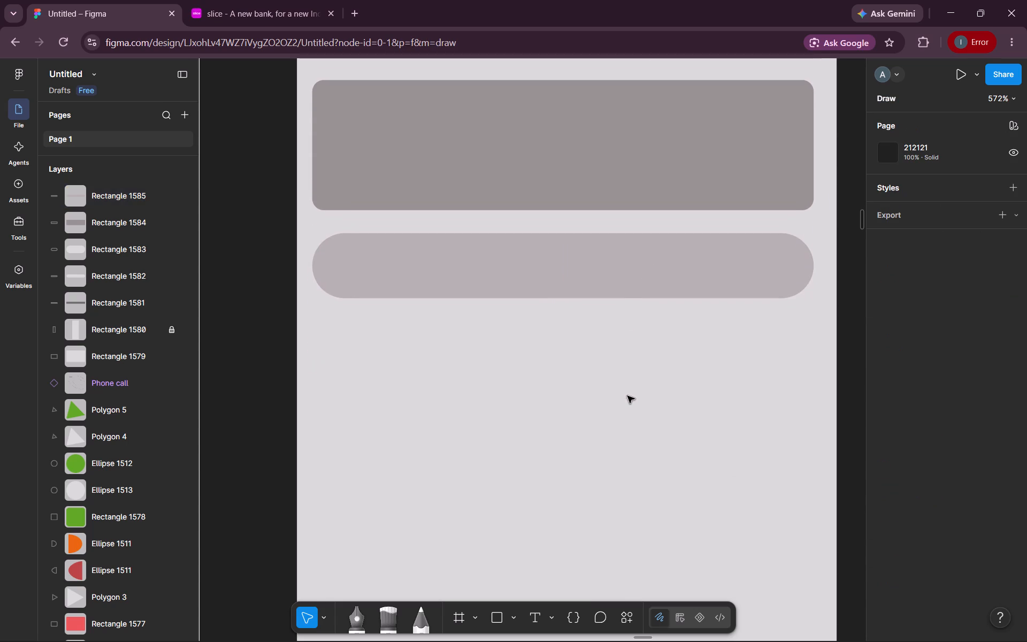
scroll(627, 396, "down", 1)
left_click(496, 624)
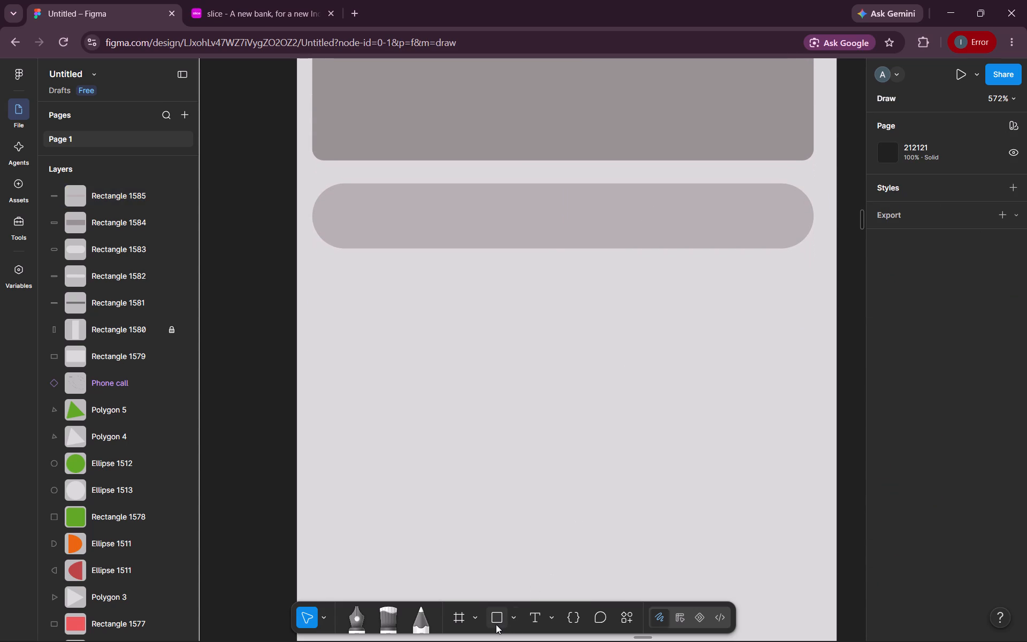
left_click_drag(354, 297, 400, 366)
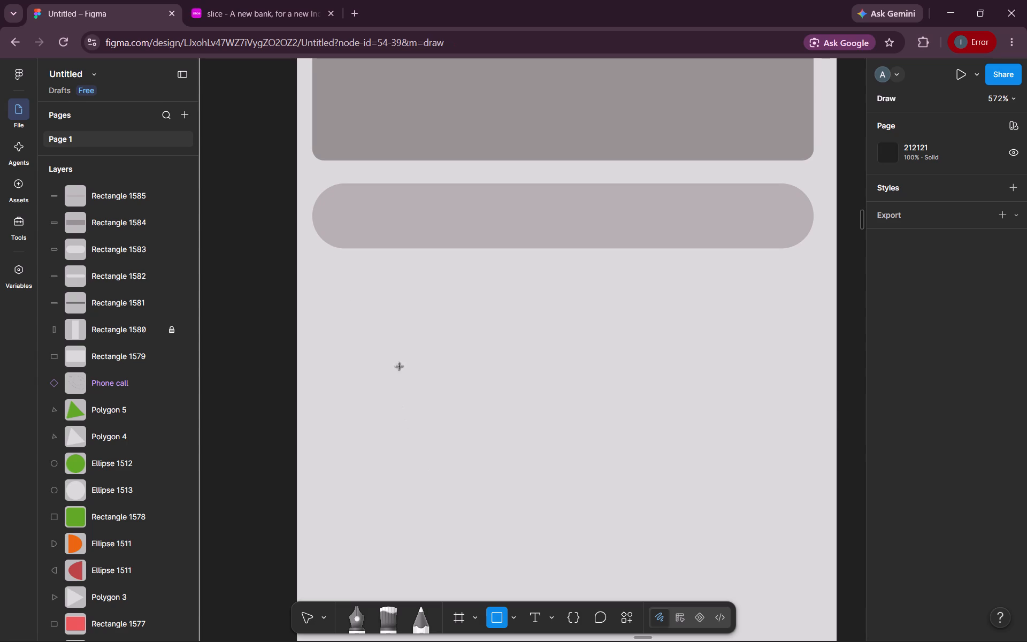
left_click_drag(400, 366, 498, 471)
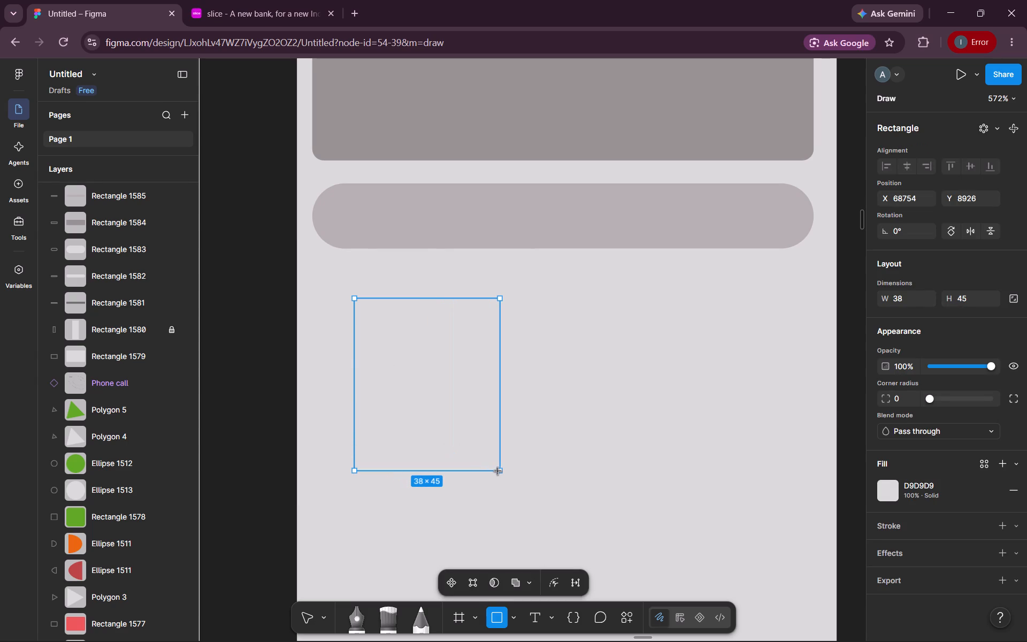
left_click_drag(498, 471, 492, 471)
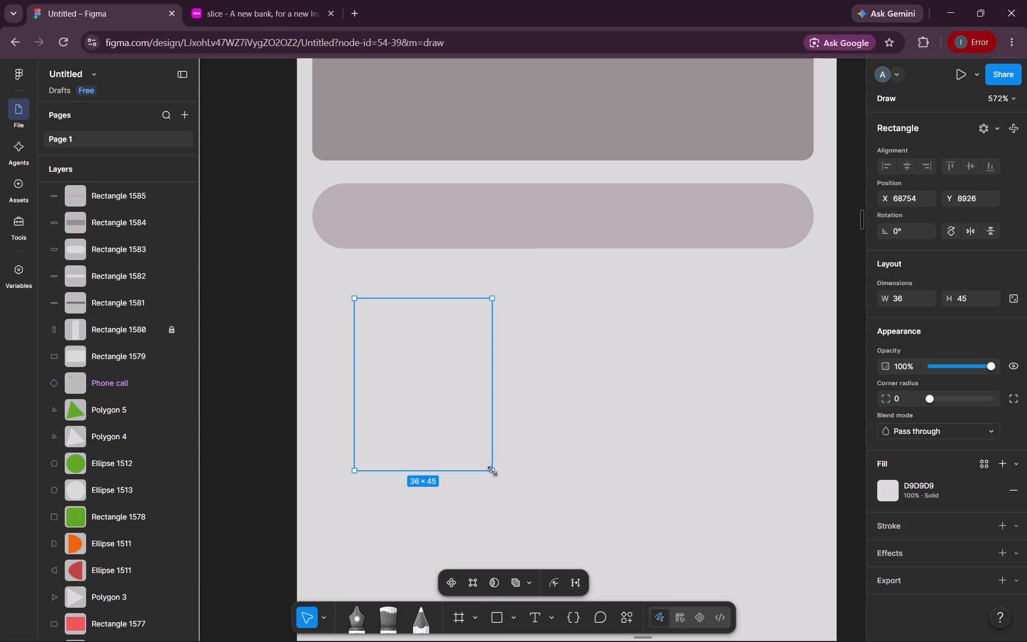
left_click_drag(415, 353, 390, 349)
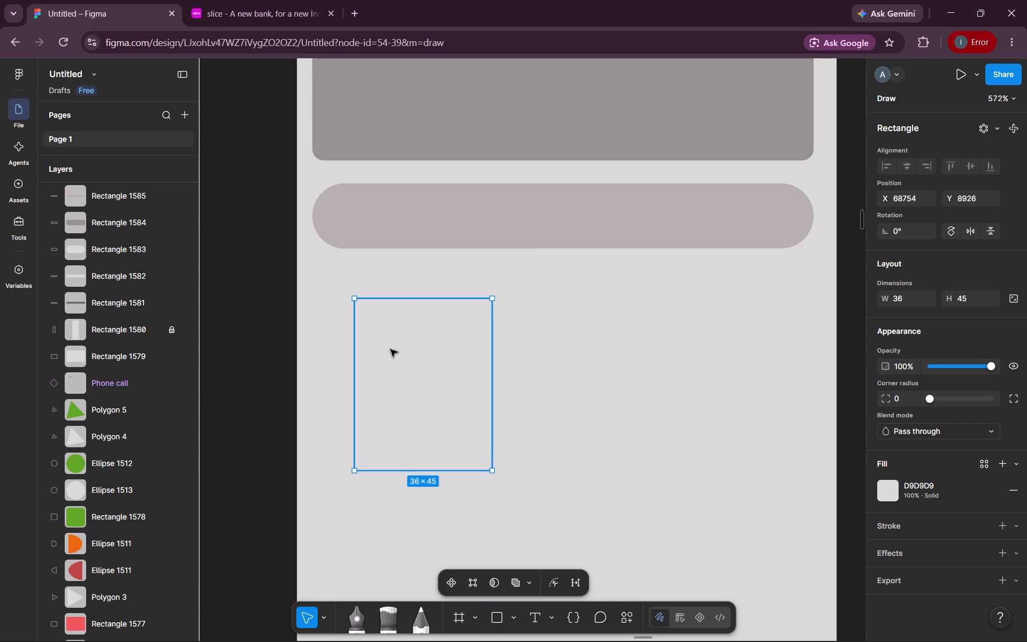
left_click_drag(390, 349, 375, 333)
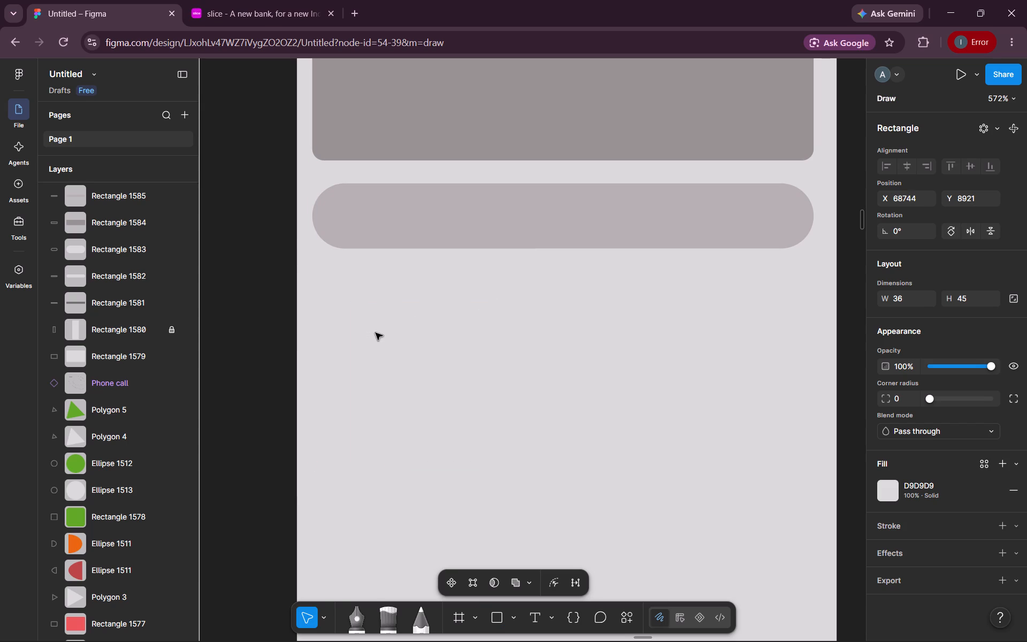
left_click_drag(375, 333, 374, 333)
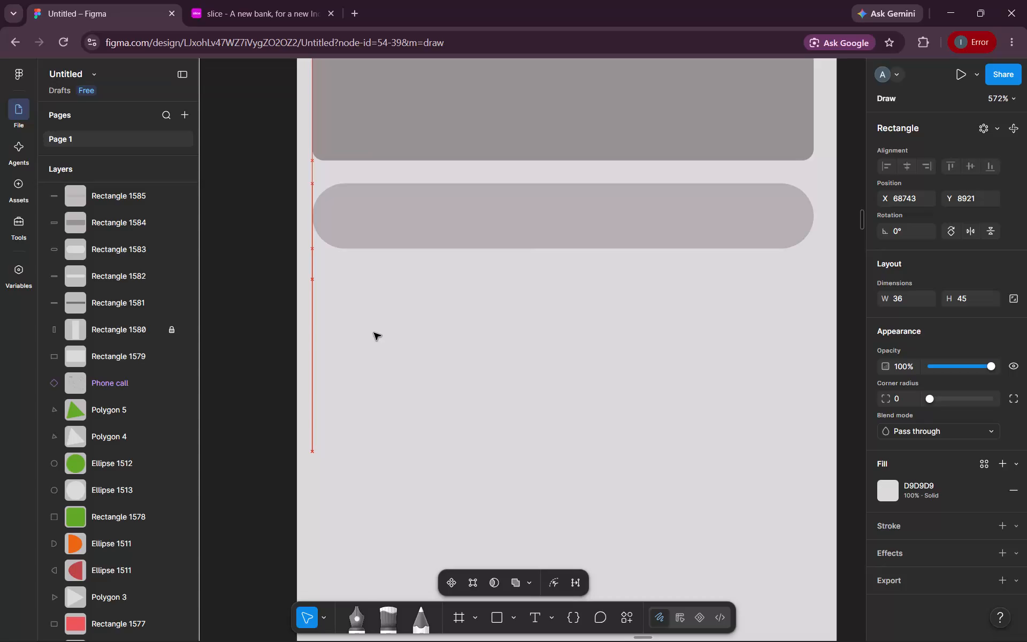
left_click_drag(374, 333, 374, 333)
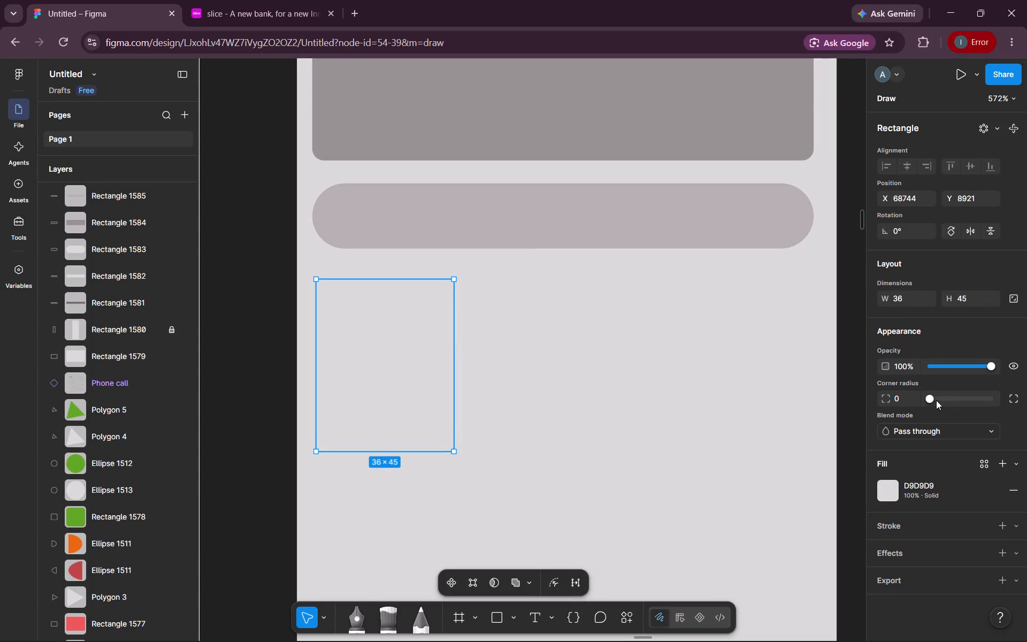
Round the 36 × 45 rectangle's corners to a radius of 61.
left_click_drag(931, 398, 961, 401)
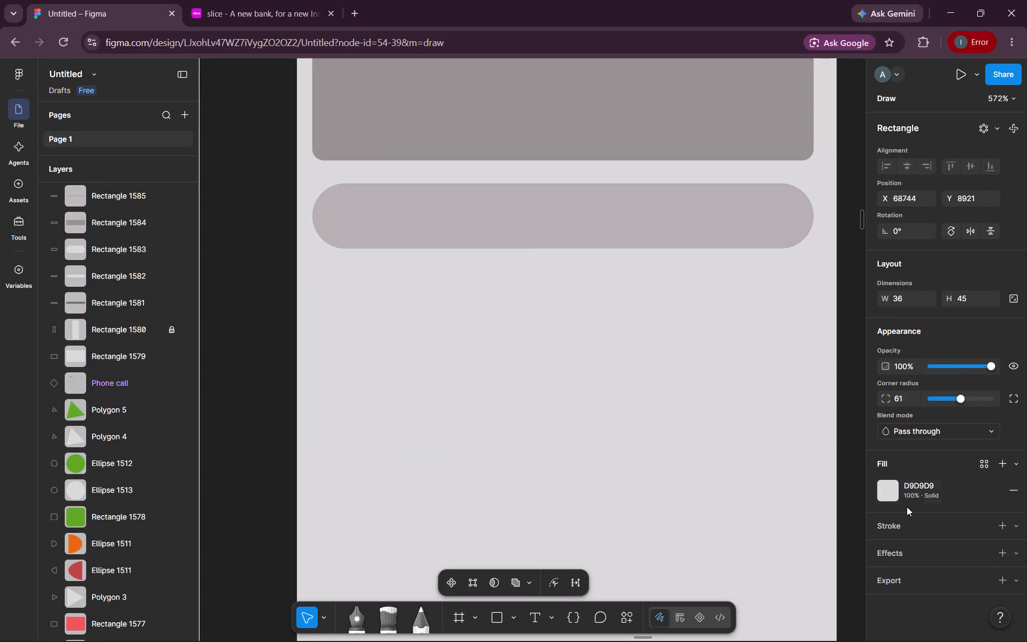
Fill the rounded 36 × 45 shape with a mid grey like that of the large block and clear the selection.
left_click(903, 503)
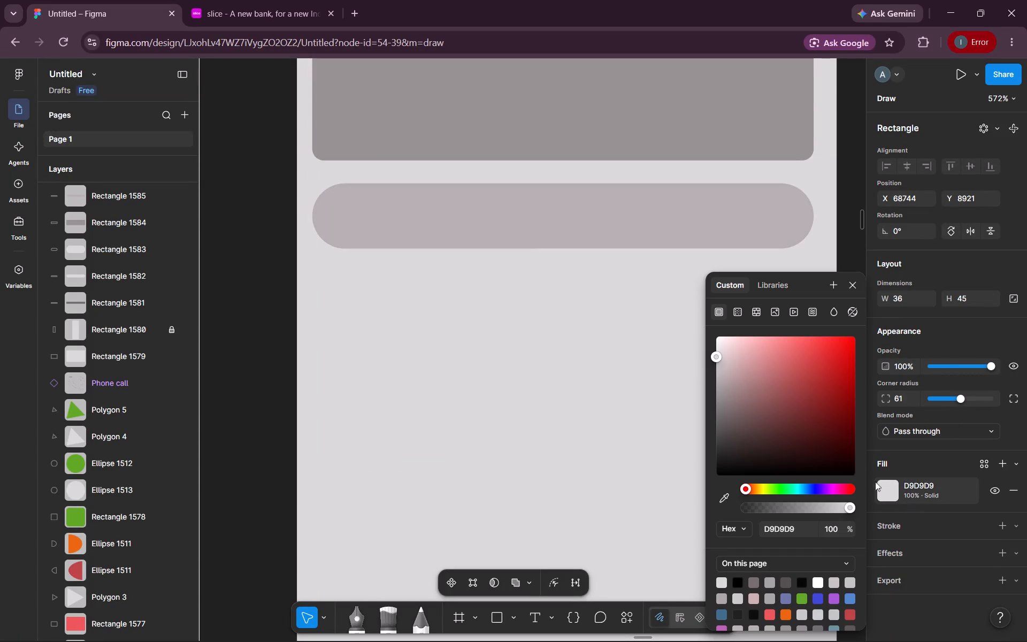
left_click_drag(716, 352, 759, 371)
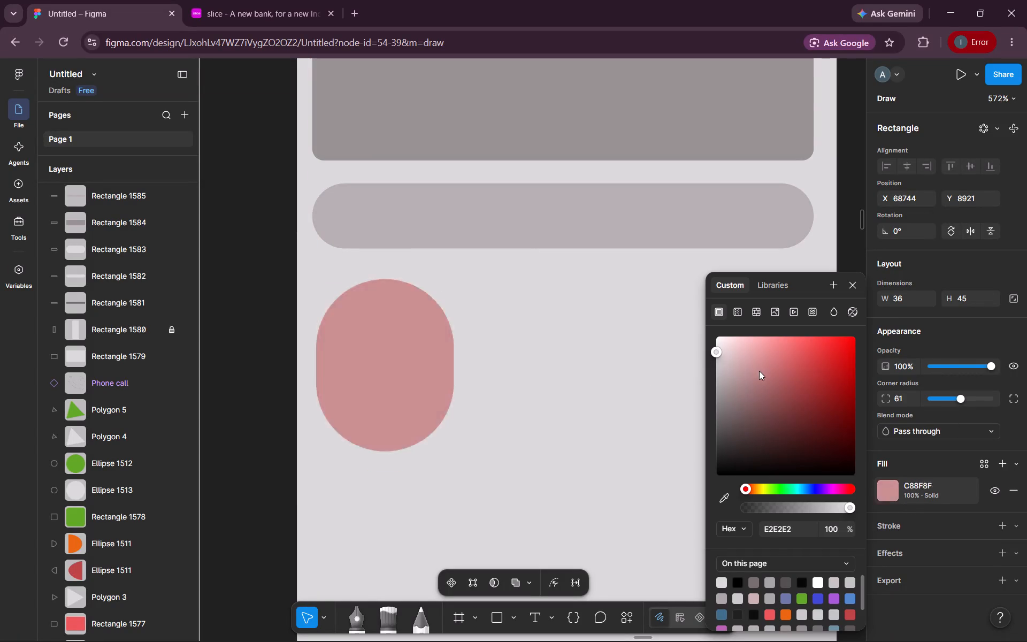
left_click_drag(759, 371, 721, 409)
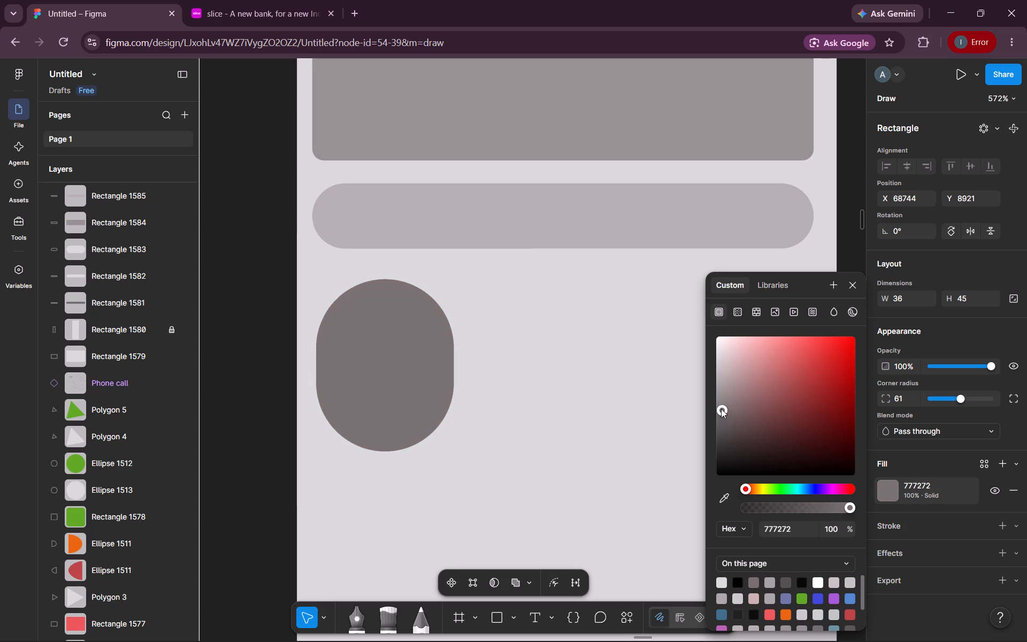
left_click_drag(721, 409, 718, 394)
left_click(564, 400)
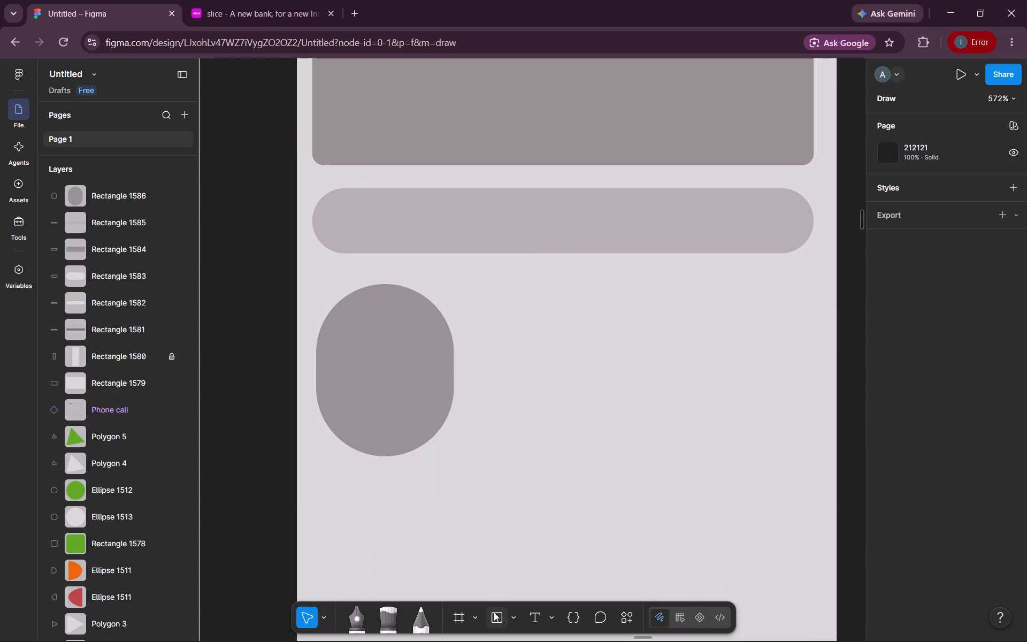
Draw a 62 × 28 rectangle beside the rounded grey shape and place it at about X 68800, Y 8931.
left_click(501, 617)
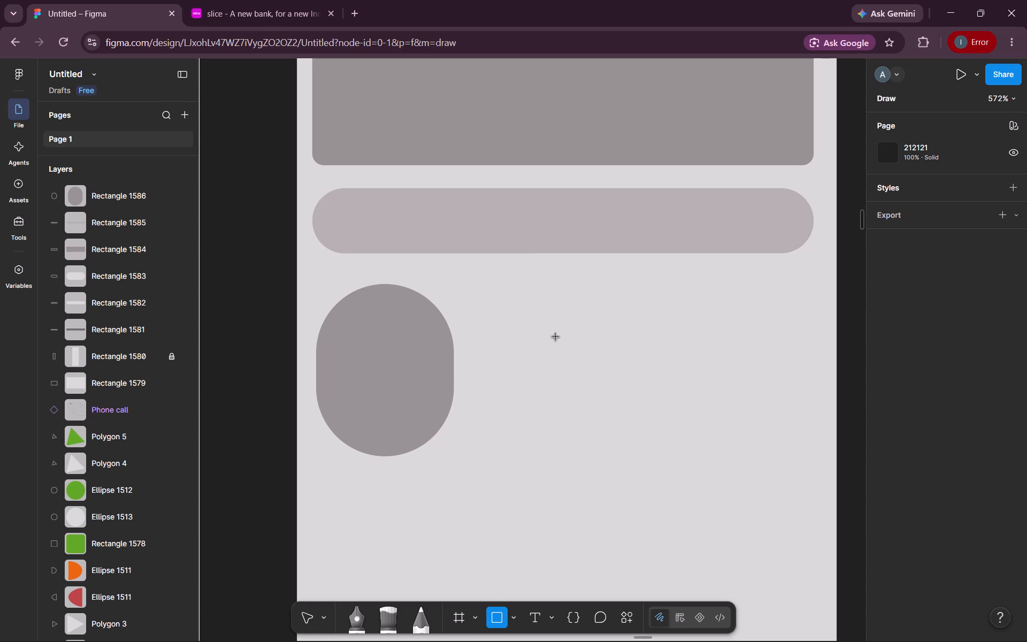
left_click_drag(556, 337, 754, 442)
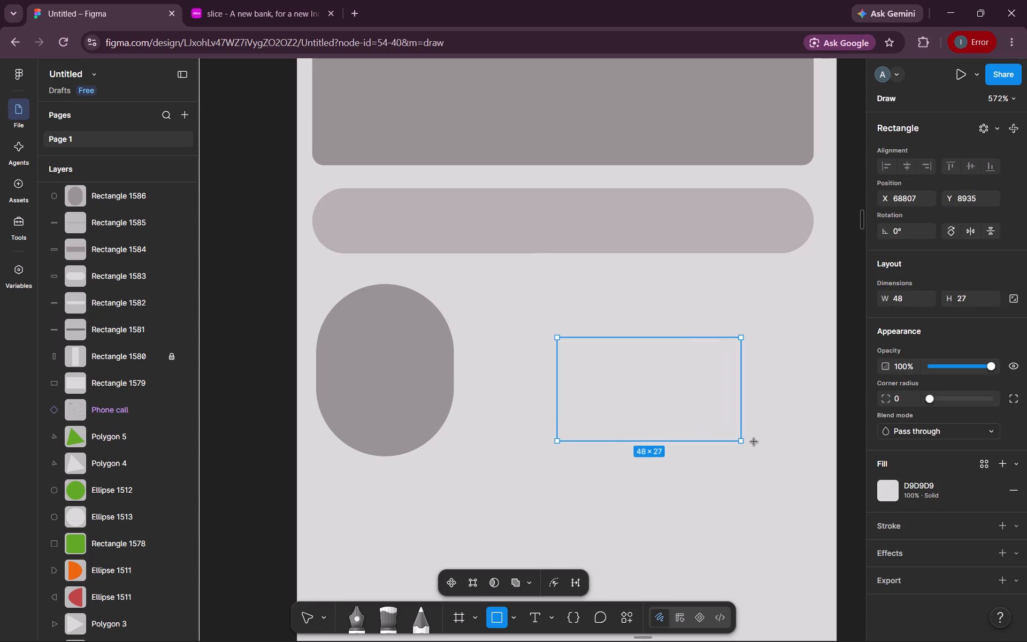
left_click_drag(754, 442, 795, 444)
left_click_drag(688, 380, 694, 360)
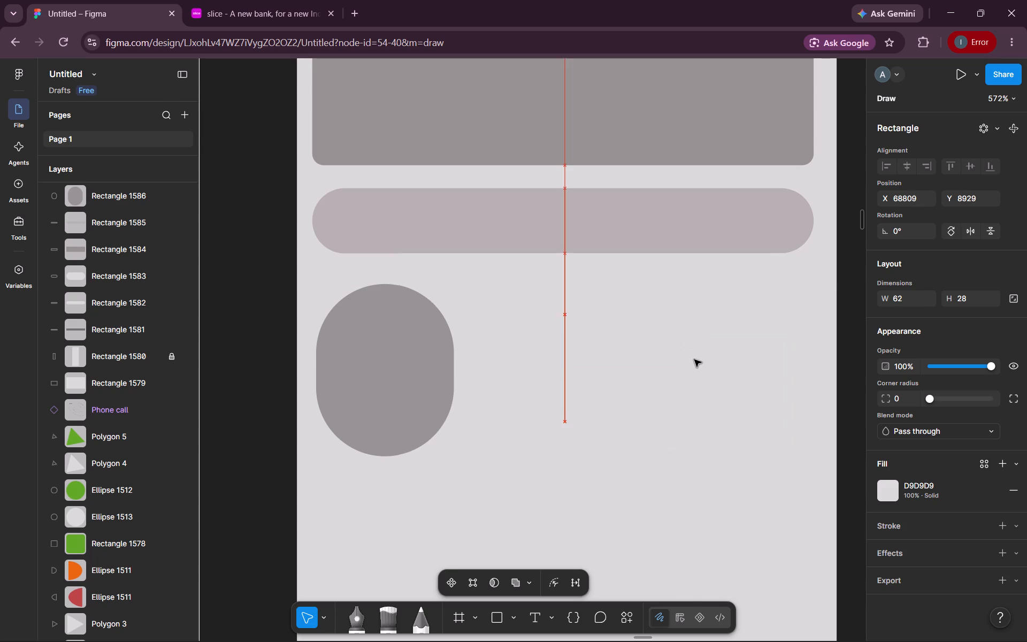
left_click_drag(694, 360, 688, 362)
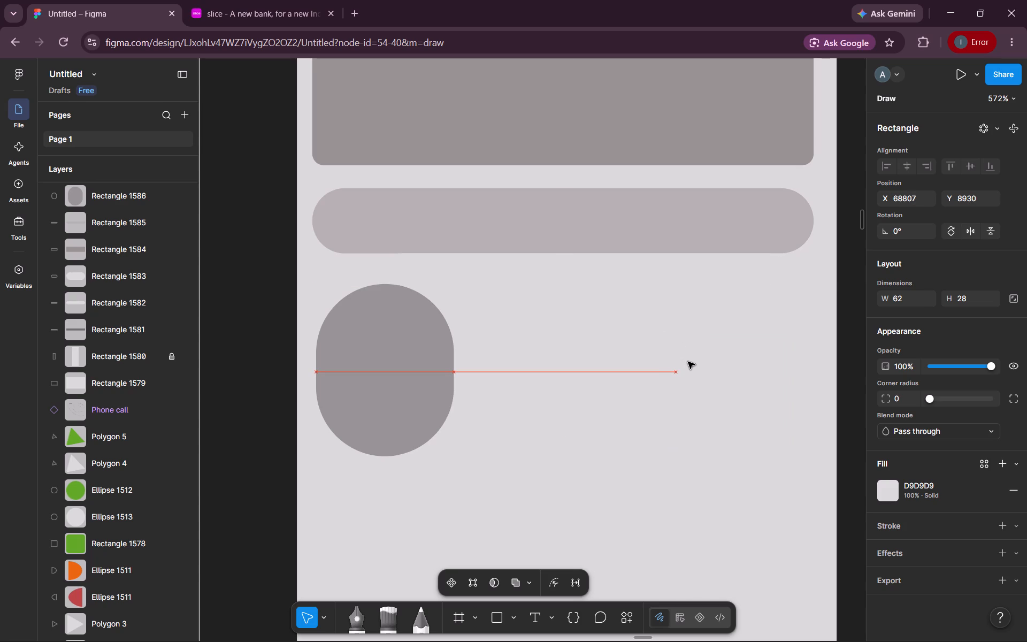
left_click_drag(688, 362, 706, 362)
left_click_drag(706, 362, 707, 362)
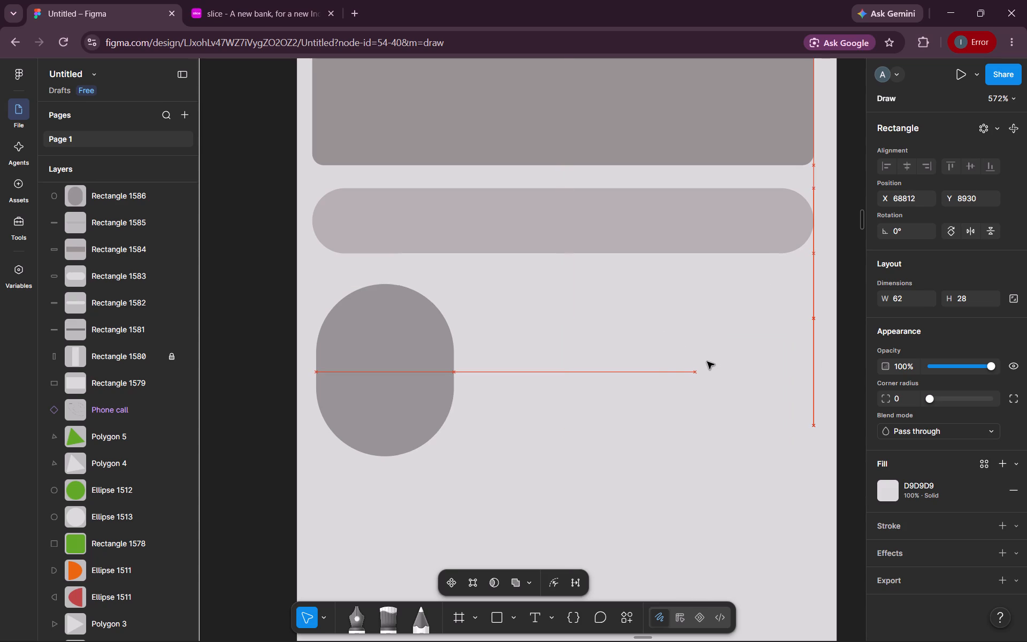
left_click_drag(707, 362, 703, 361)
left_click_drag(703, 361, 711, 360)
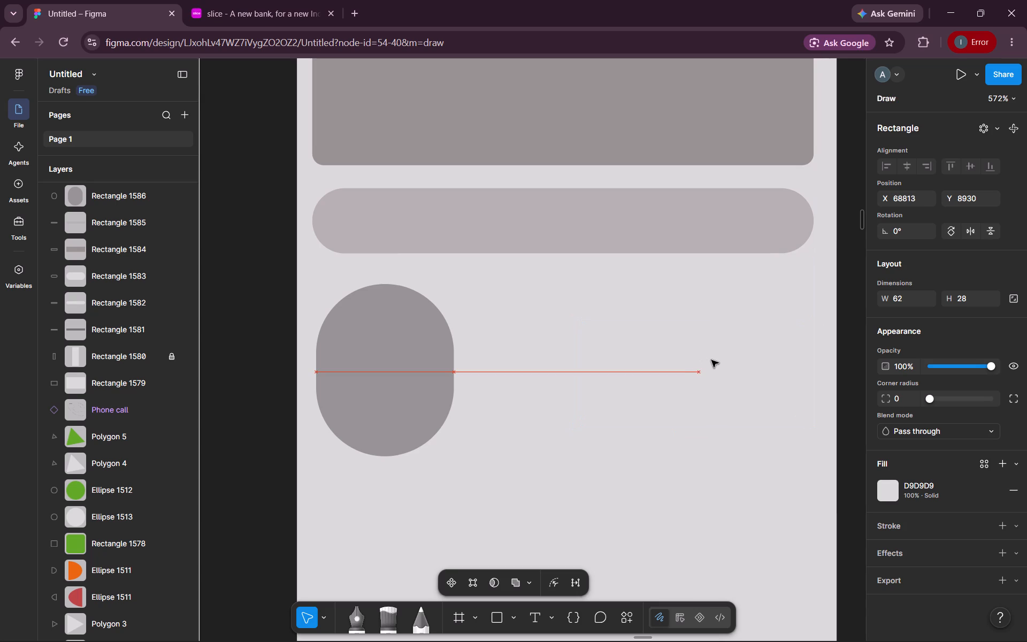
left_click_drag(711, 360, 698, 366)
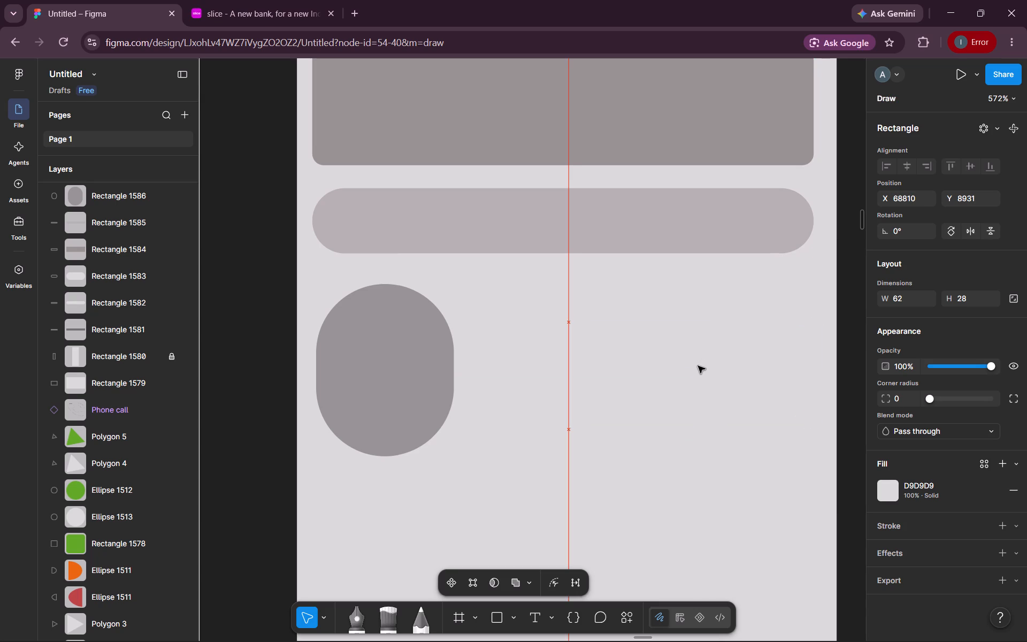
left_click_drag(698, 366, 661, 363)
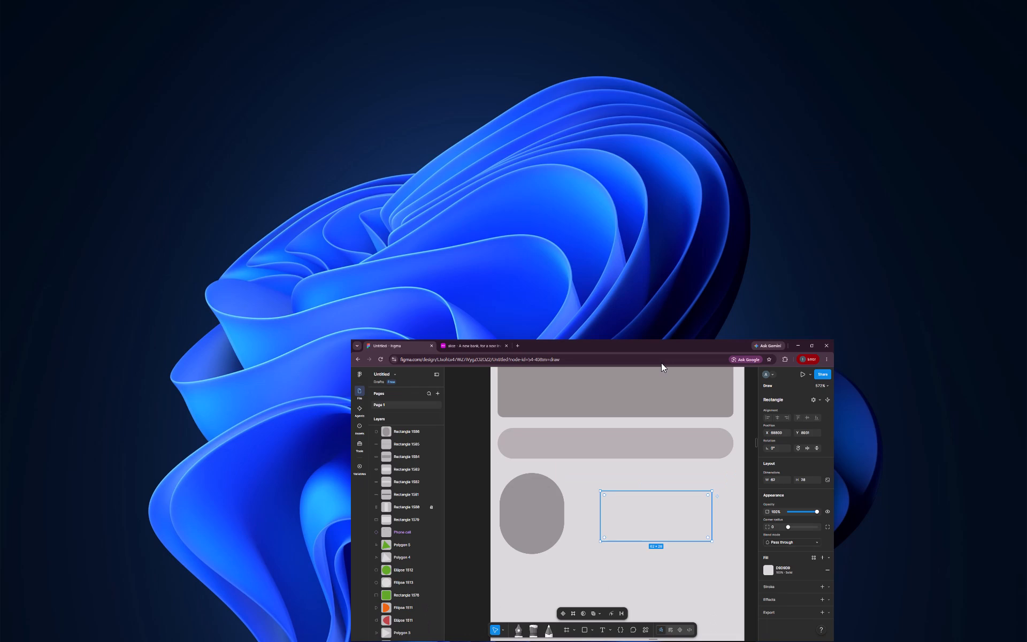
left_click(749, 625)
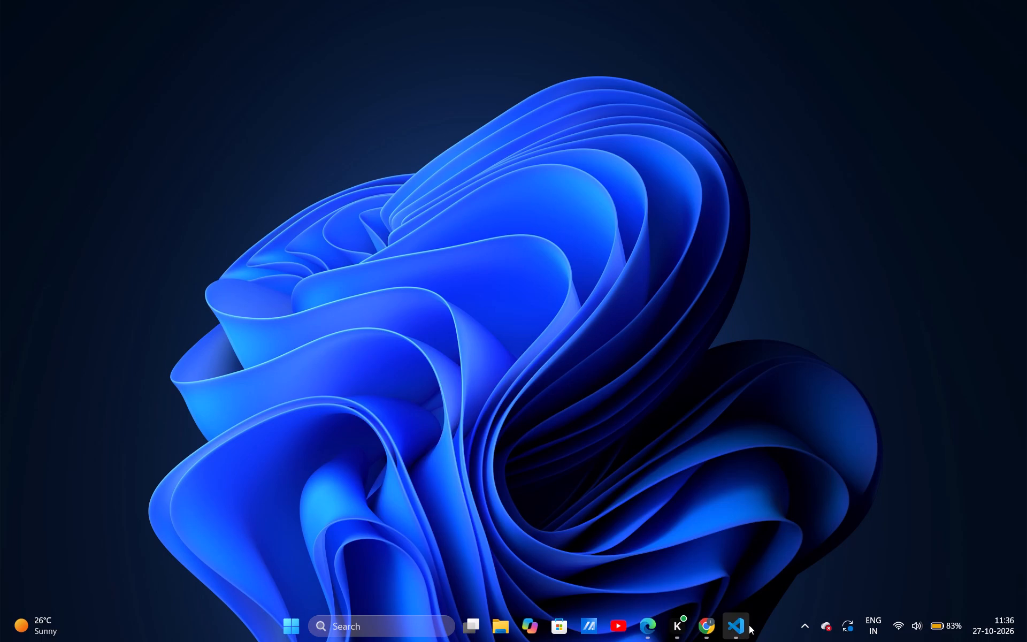
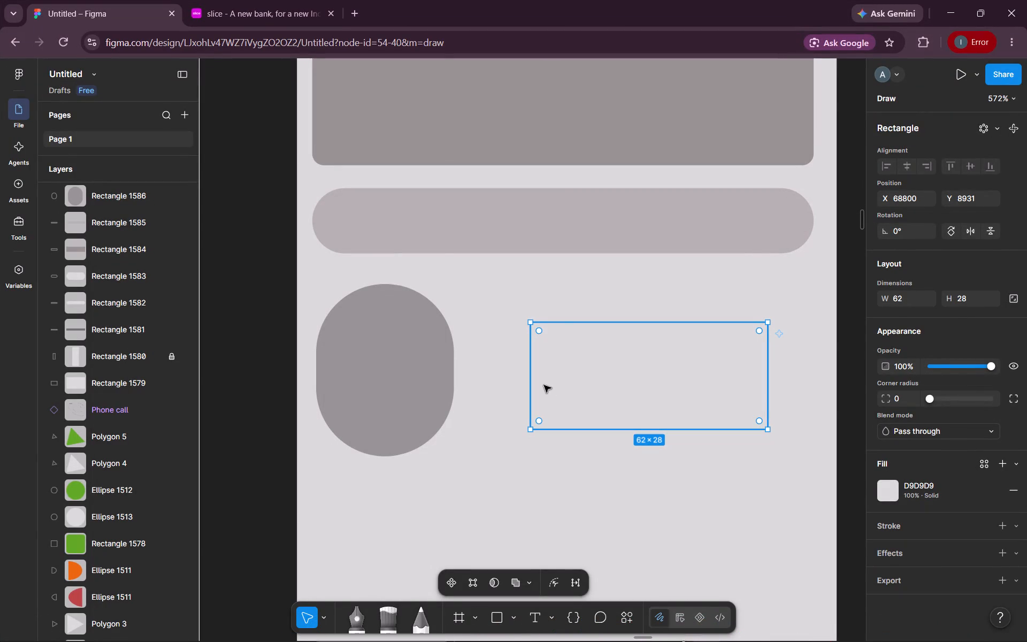
Move the 62 × 28 rectangle farther from the rounded grey shape, to X 68811, Y 8930.
left_click_drag(637, 379, 643, 366)
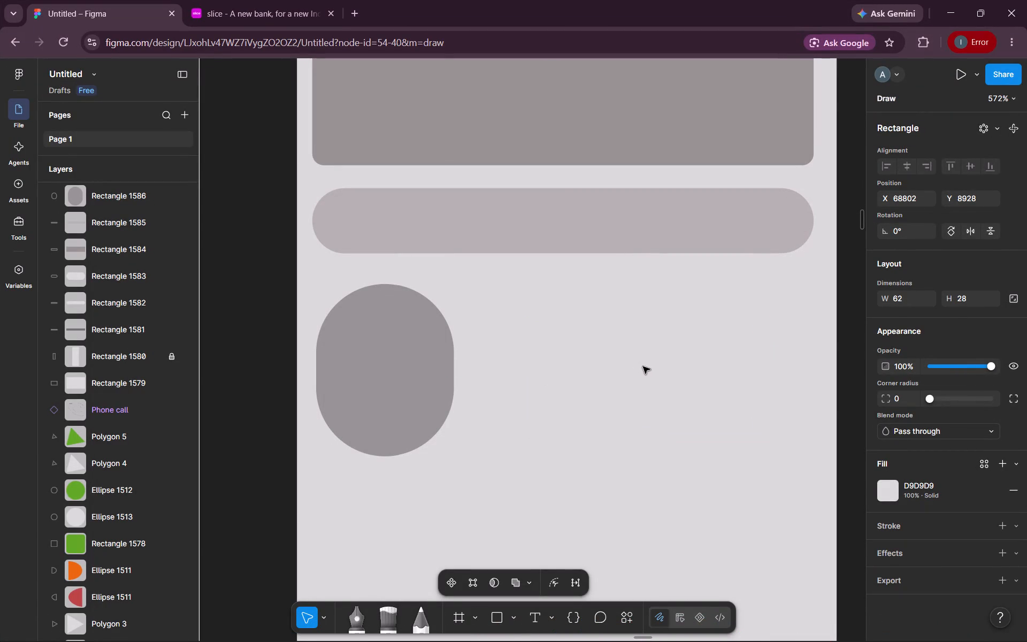
left_click_drag(643, 366, 663, 383)
left_click_drag(663, 383, 679, 374)
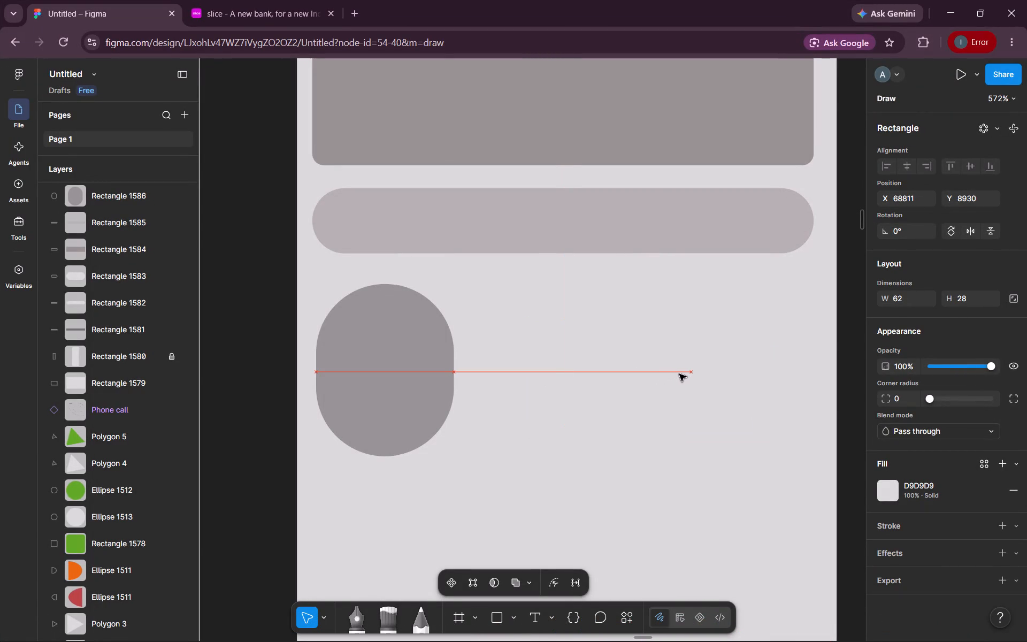
left_click_drag(679, 374, 682, 378)
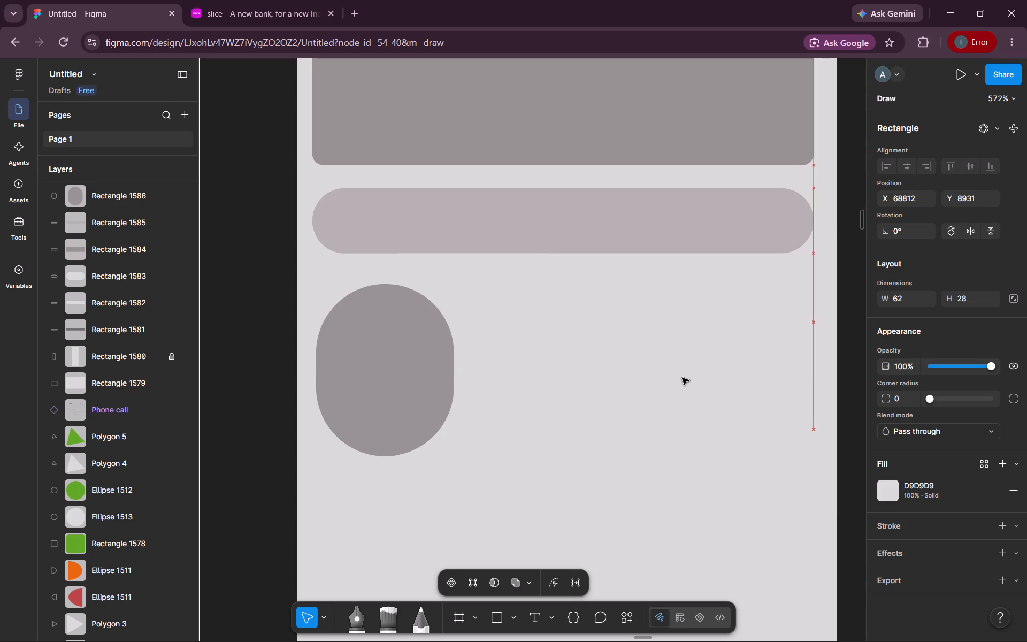
left_click_drag(682, 378, 679, 376)
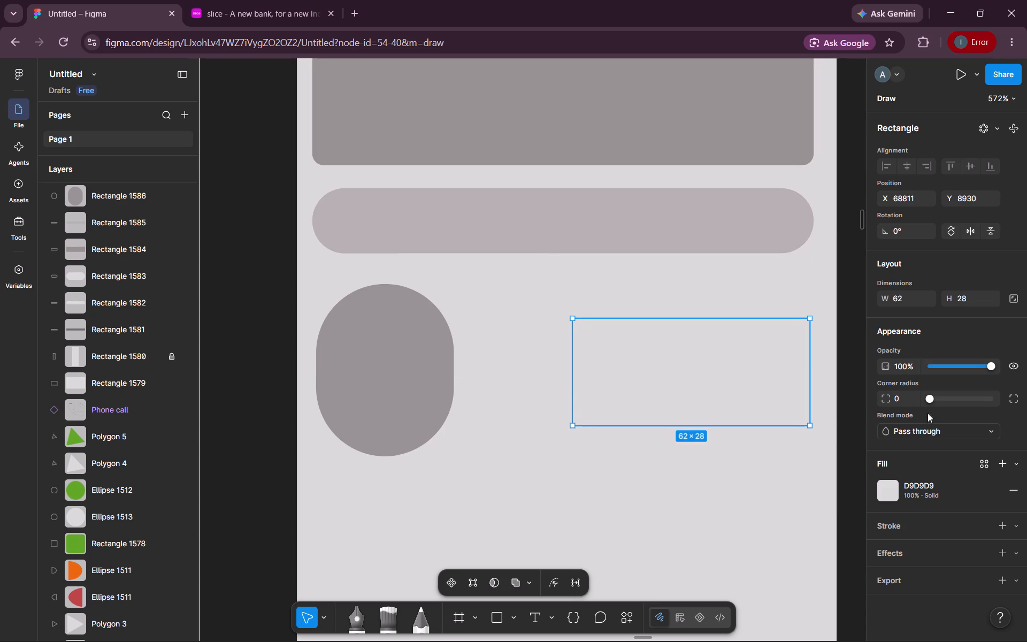
Fill the 62 × 28 rectangle with the grey ABA7A7 already used on this page and clear the selection.
left_click(886, 483)
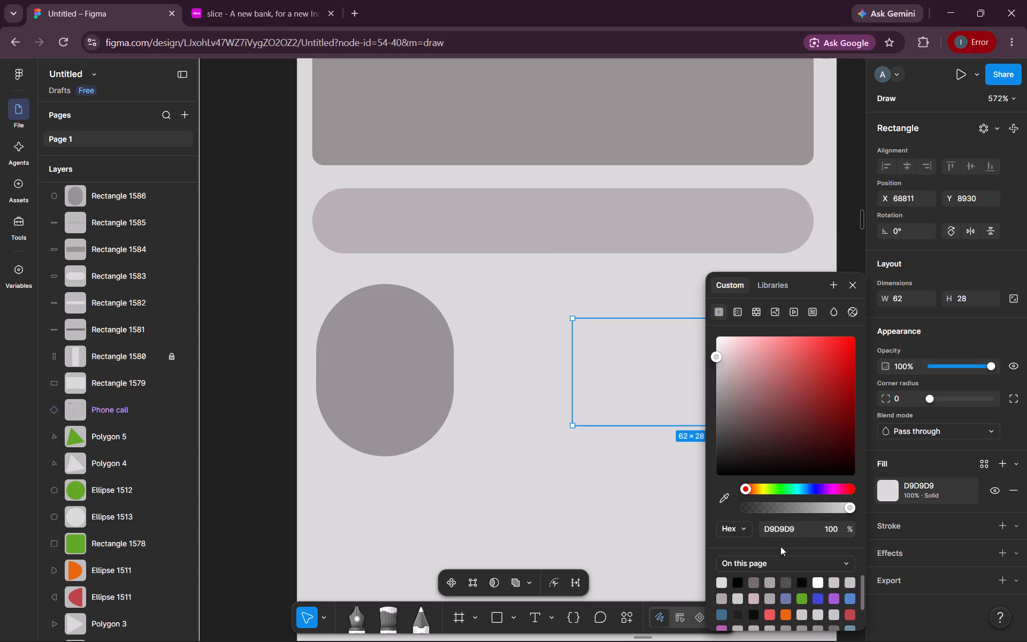
left_click(719, 593)
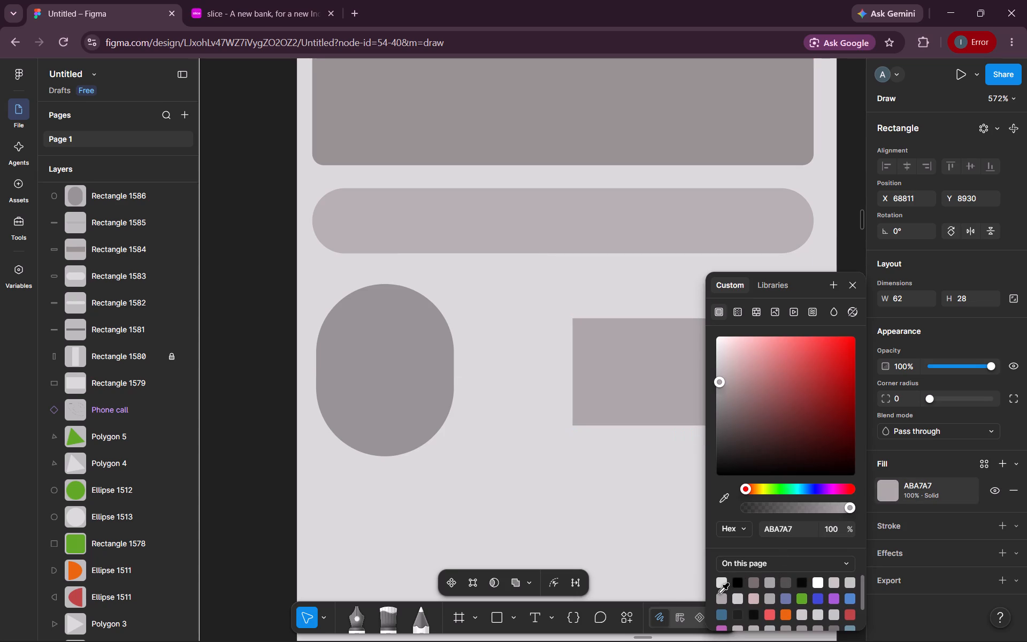
left_click(637, 537)
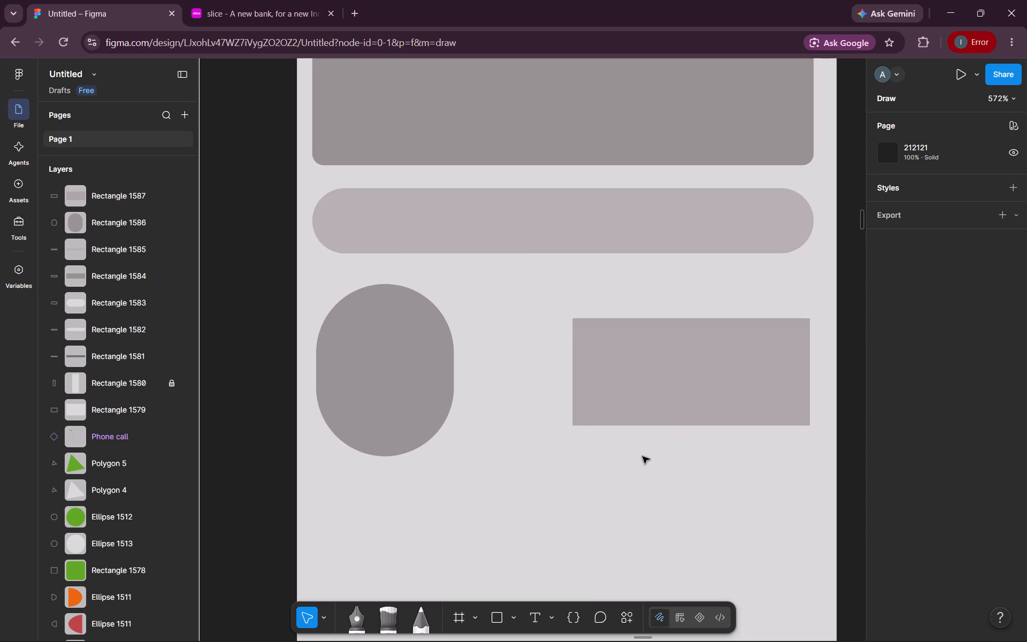
Align the 62 × 28 rectangle with the pill's far edge at X 68812, round its corners to radius 3, and deselect it.
left_click(648, 374)
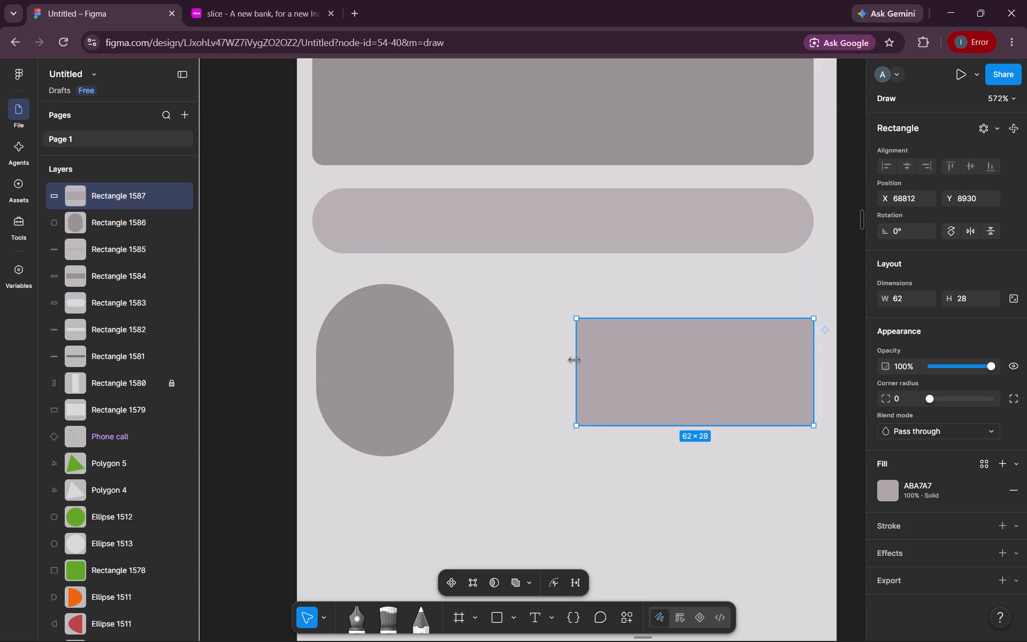
left_click_drag(928, 398, 949, 399)
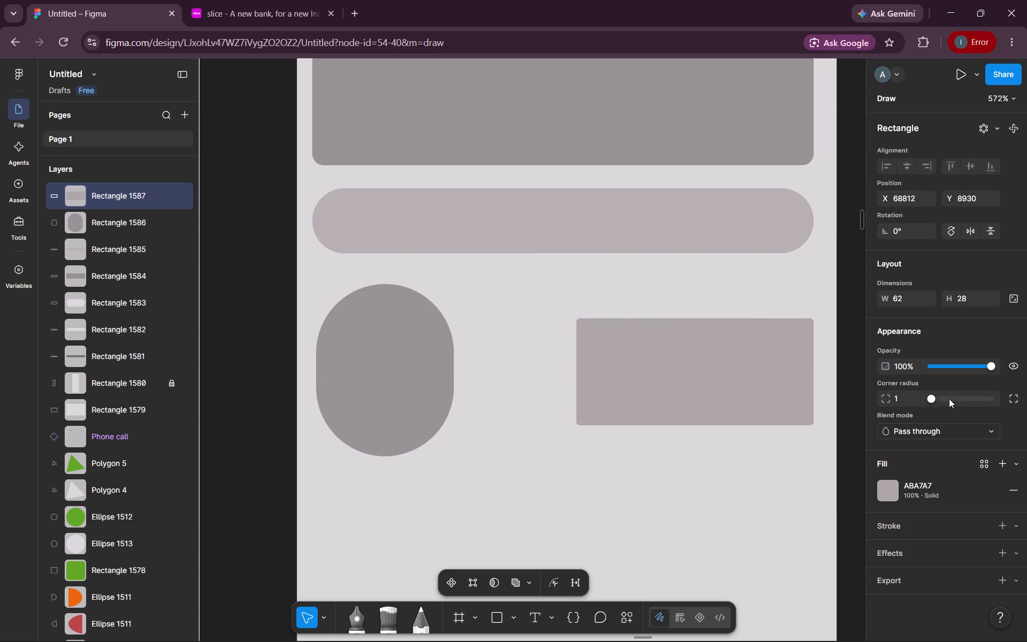
left_click_drag(949, 399, 938, 400)
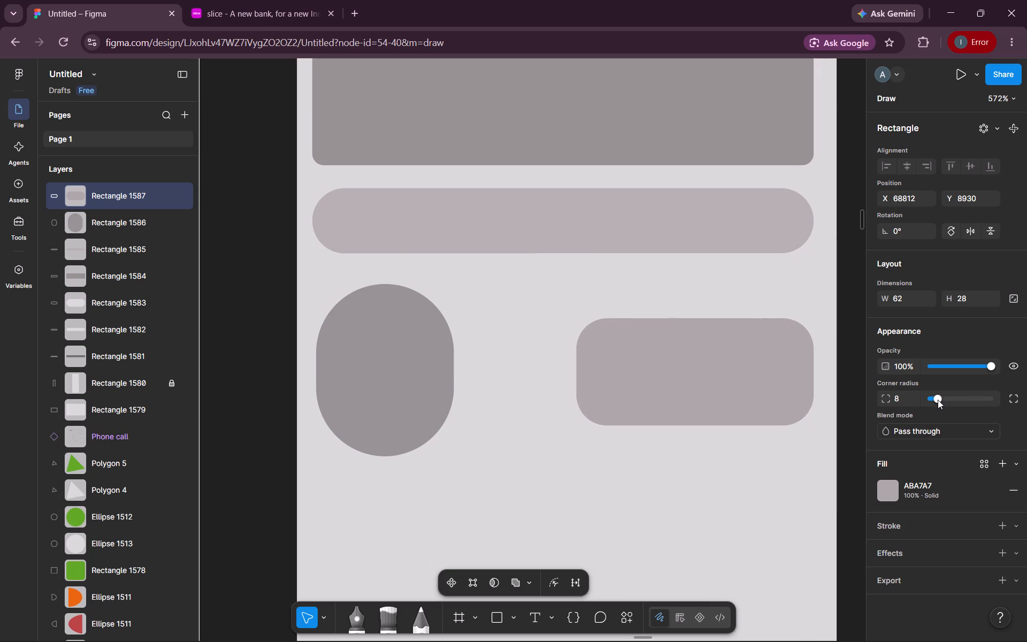
left_click_drag(938, 400, 933, 400)
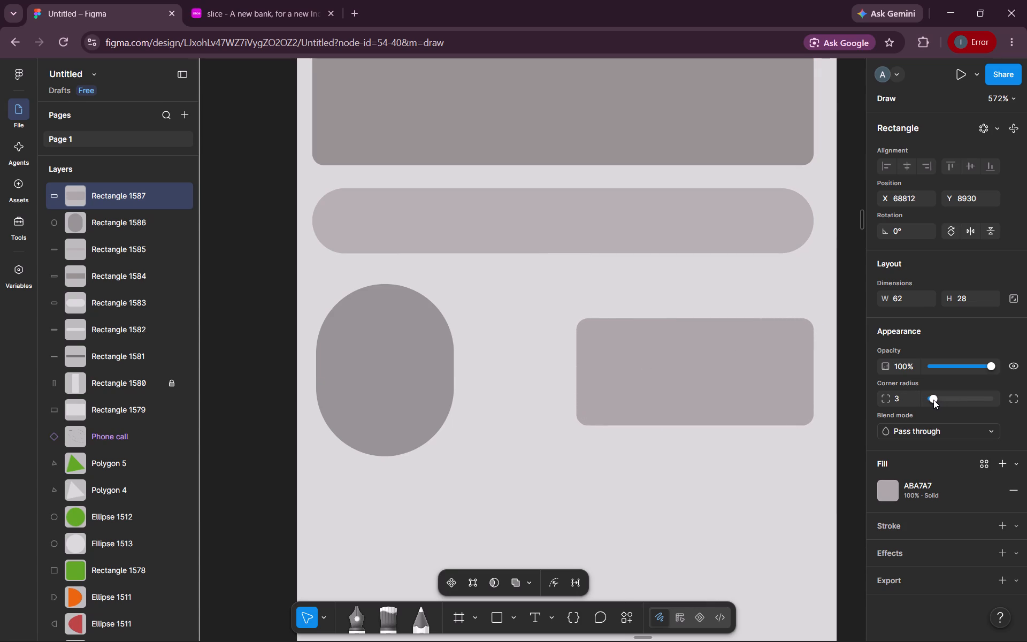
left_click(745, 471)
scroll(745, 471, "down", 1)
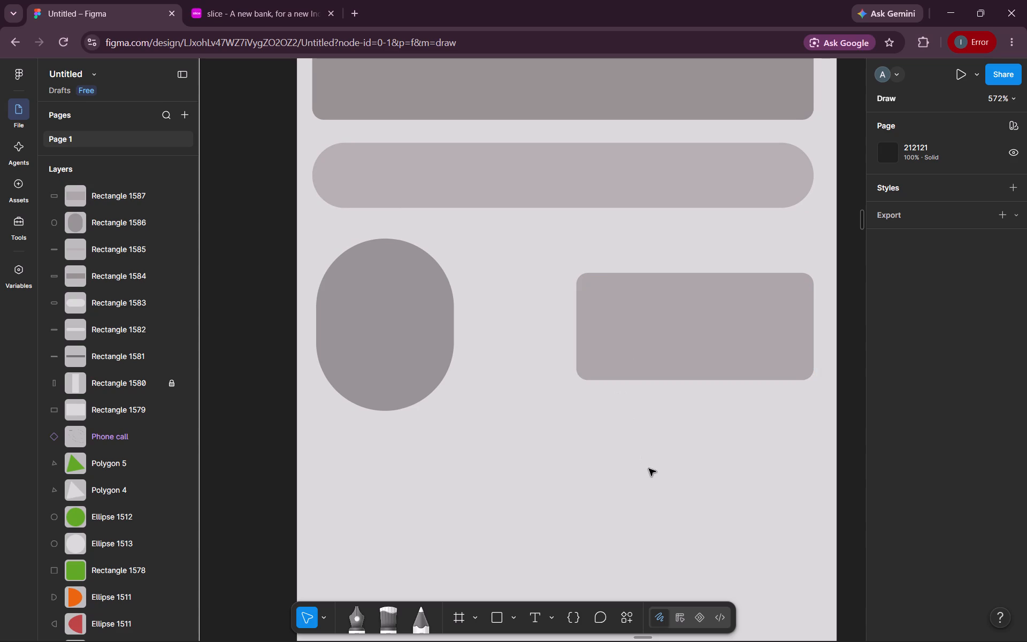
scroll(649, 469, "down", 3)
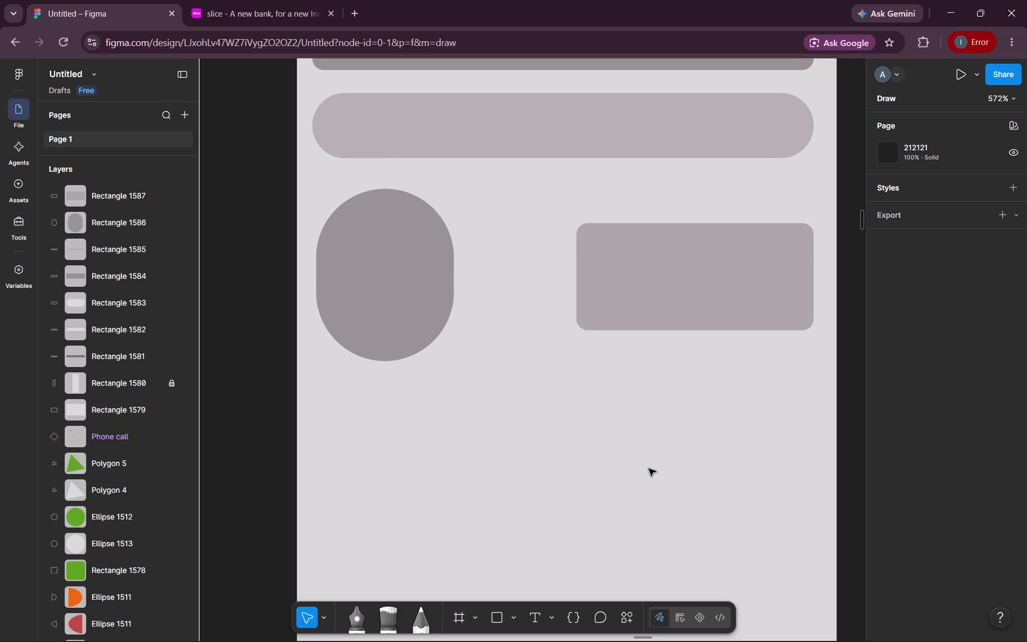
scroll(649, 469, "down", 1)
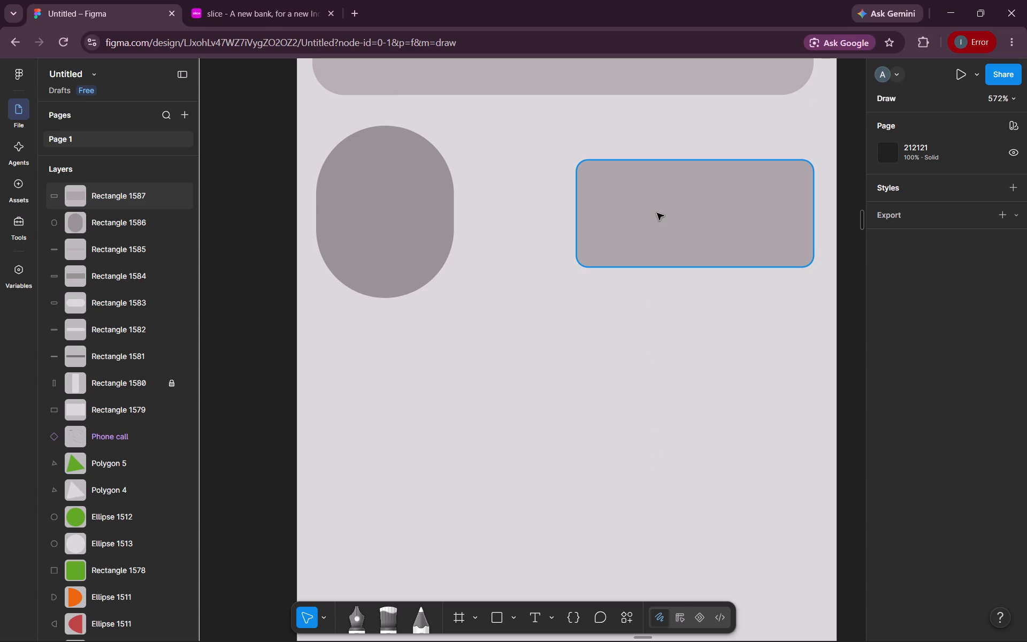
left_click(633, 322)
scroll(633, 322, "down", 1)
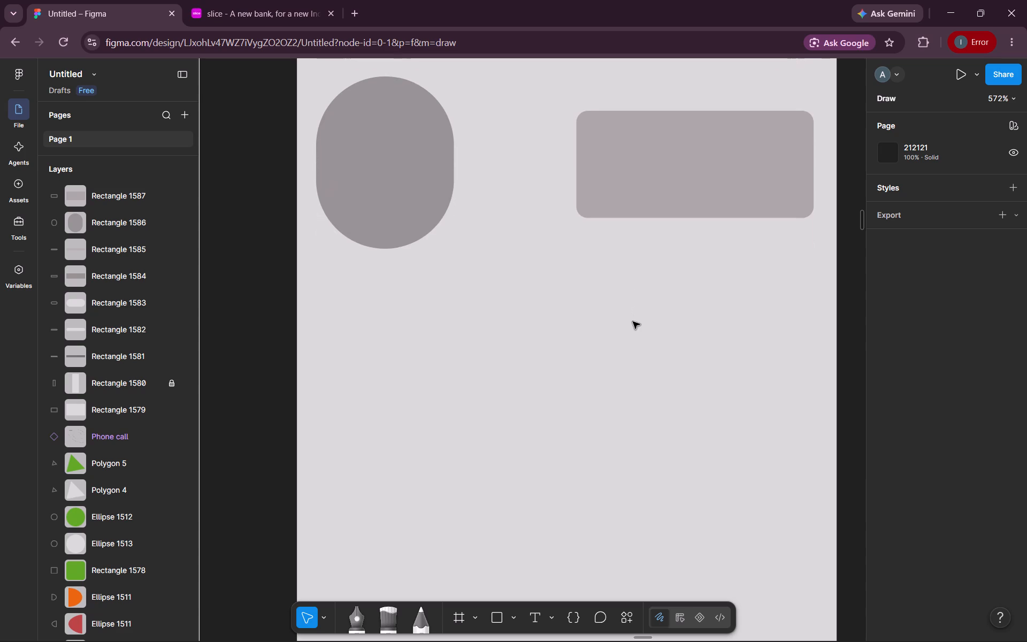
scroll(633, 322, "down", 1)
Switch to Visual Studio Code.
key("alt+Tab")
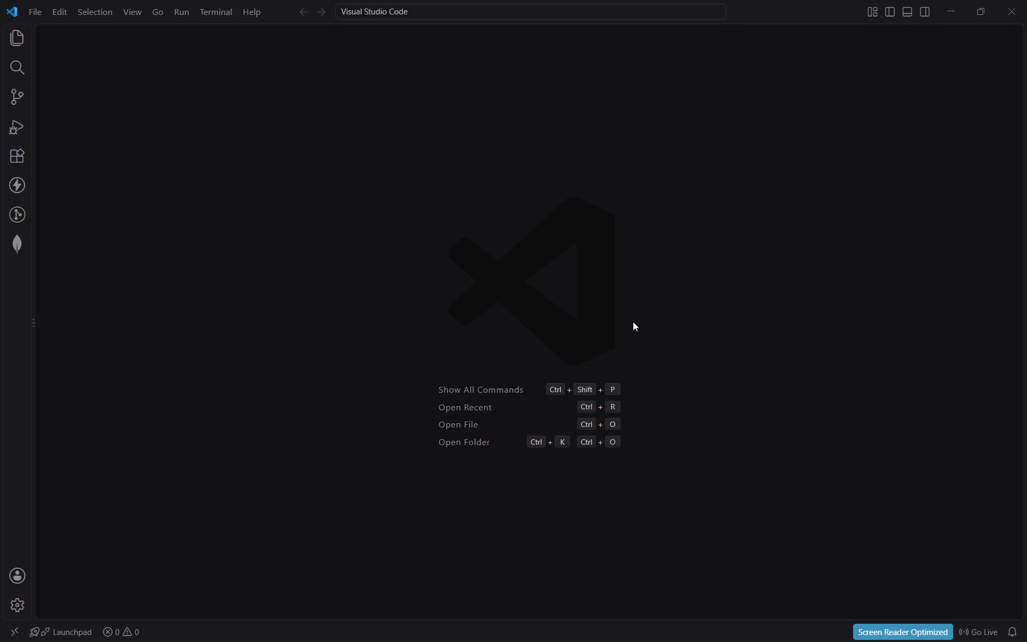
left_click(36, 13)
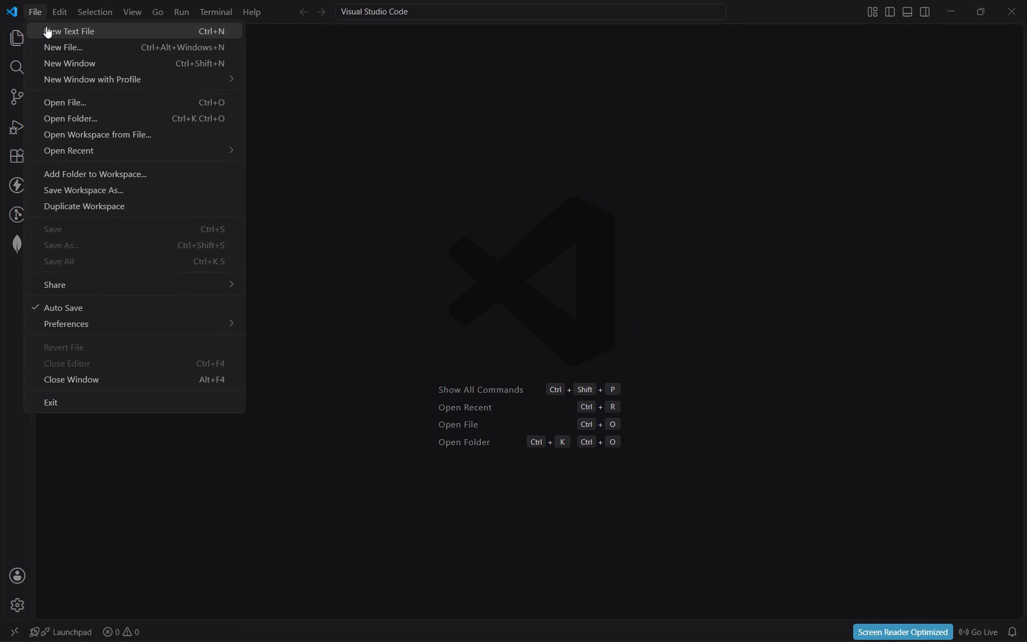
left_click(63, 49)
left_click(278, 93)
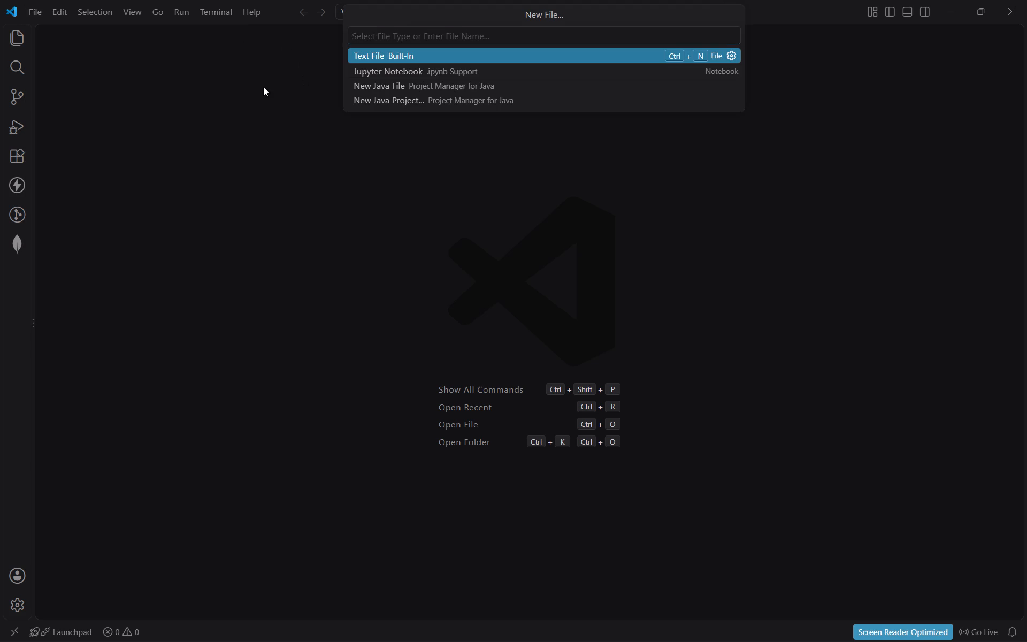
Open the java folder from Documents as the working folder.
left_click(31, 3)
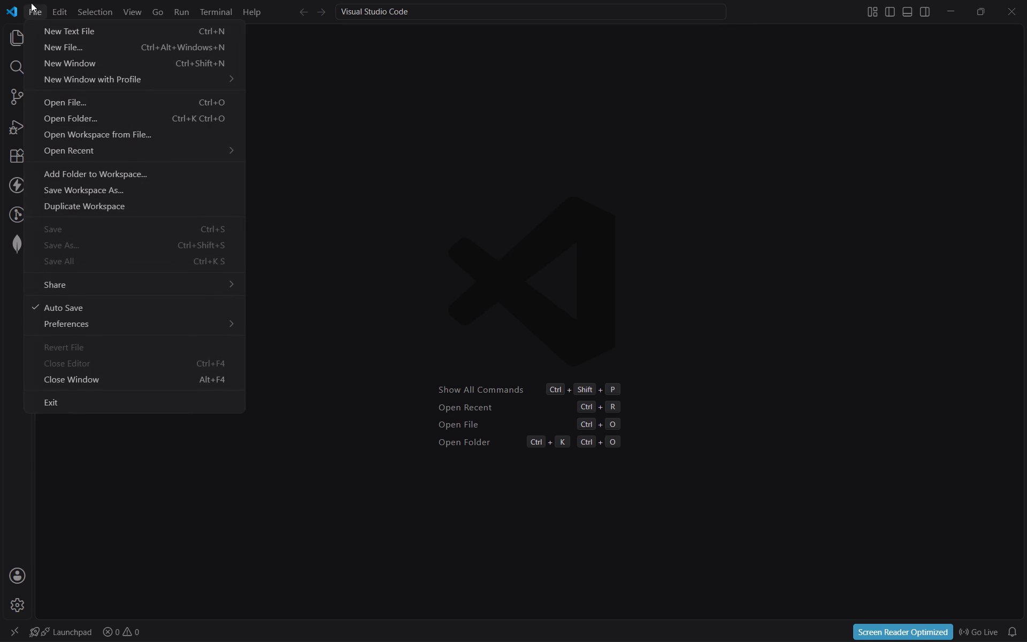
left_click(98, 117)
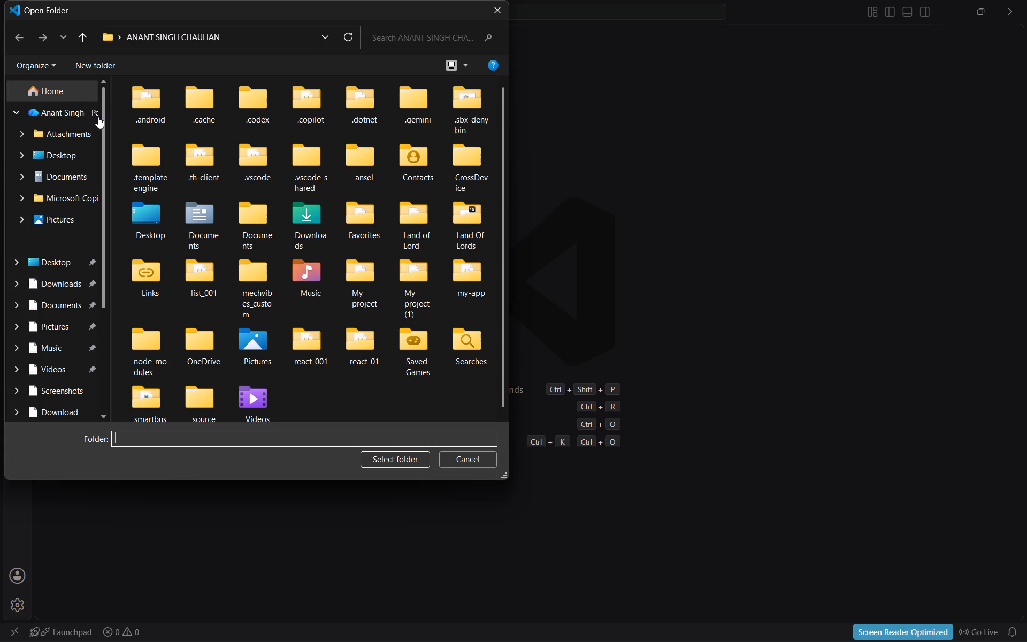
scroll(231, 303, "down", 1)
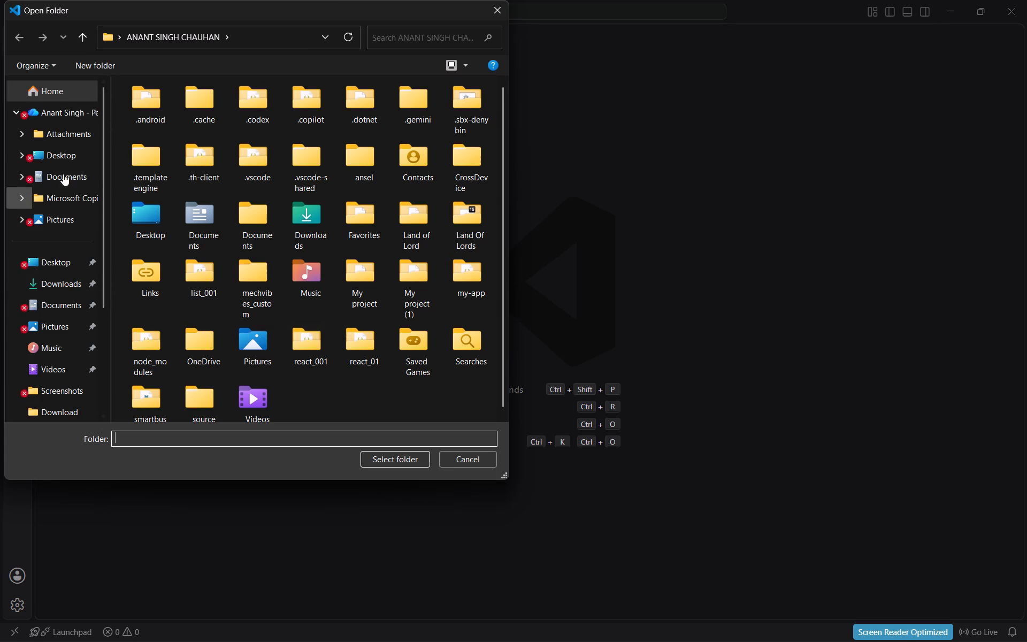
left_click(68, 171)
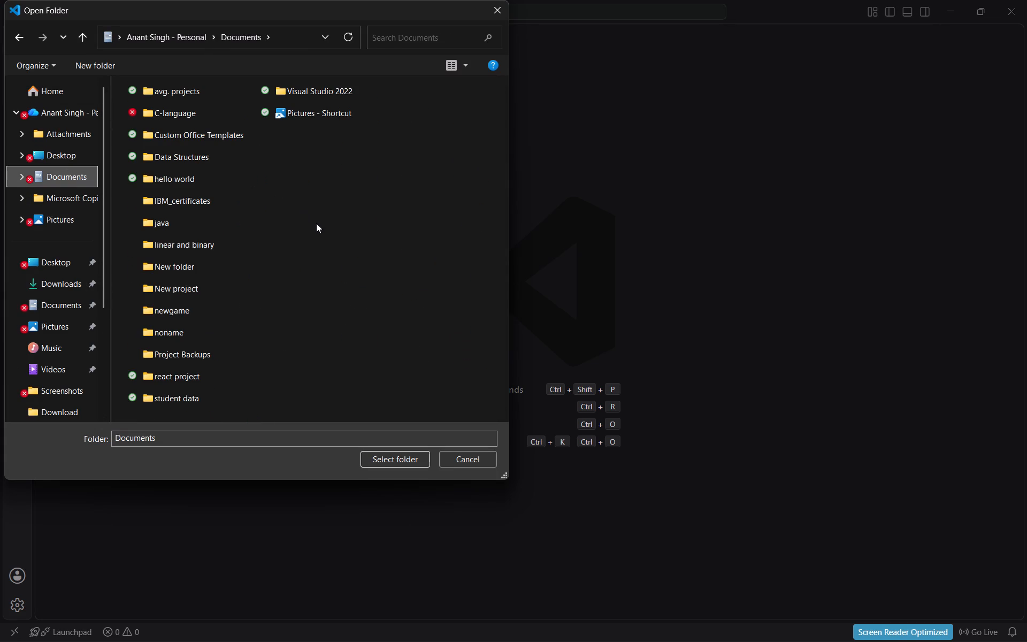
left_click(203, 220)
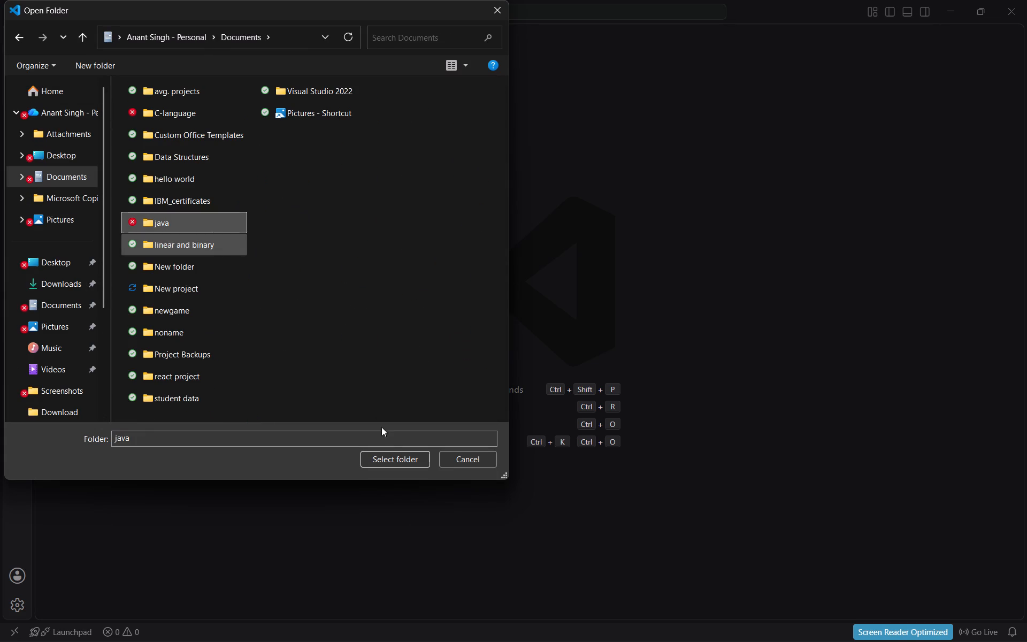
left_click(396, 458)
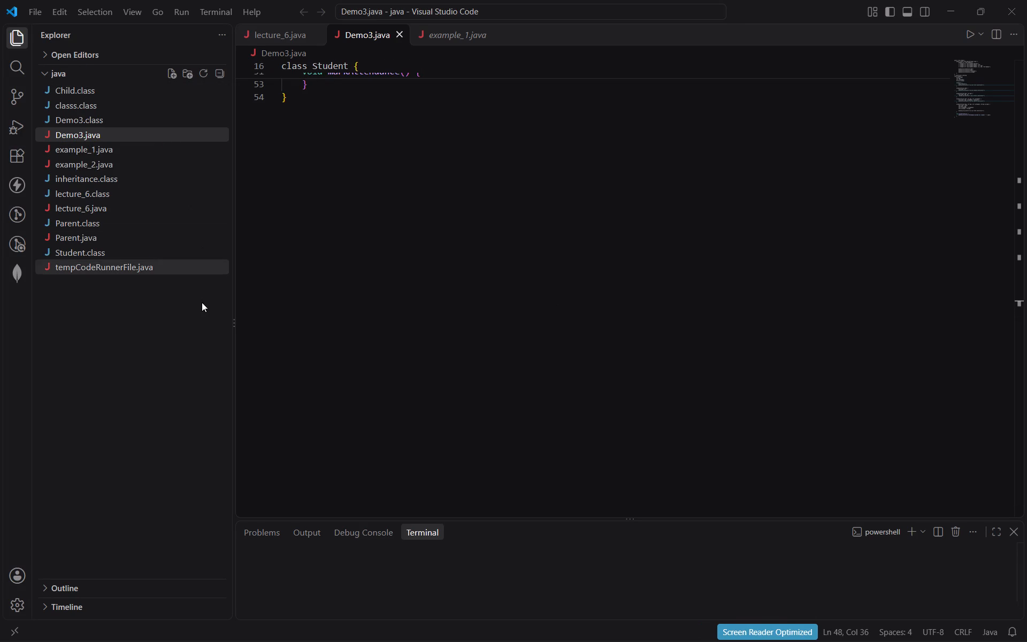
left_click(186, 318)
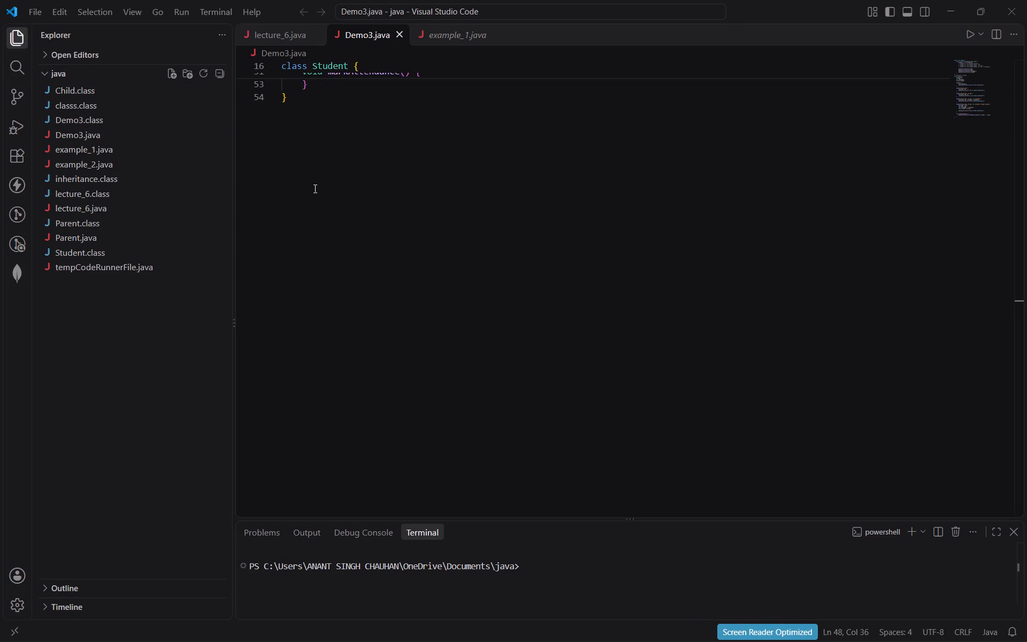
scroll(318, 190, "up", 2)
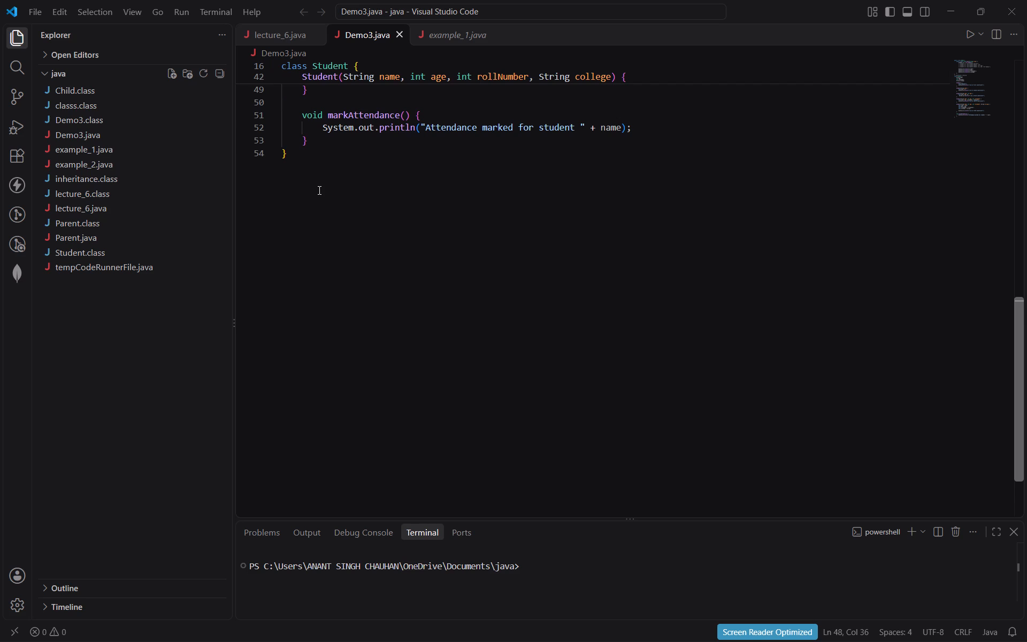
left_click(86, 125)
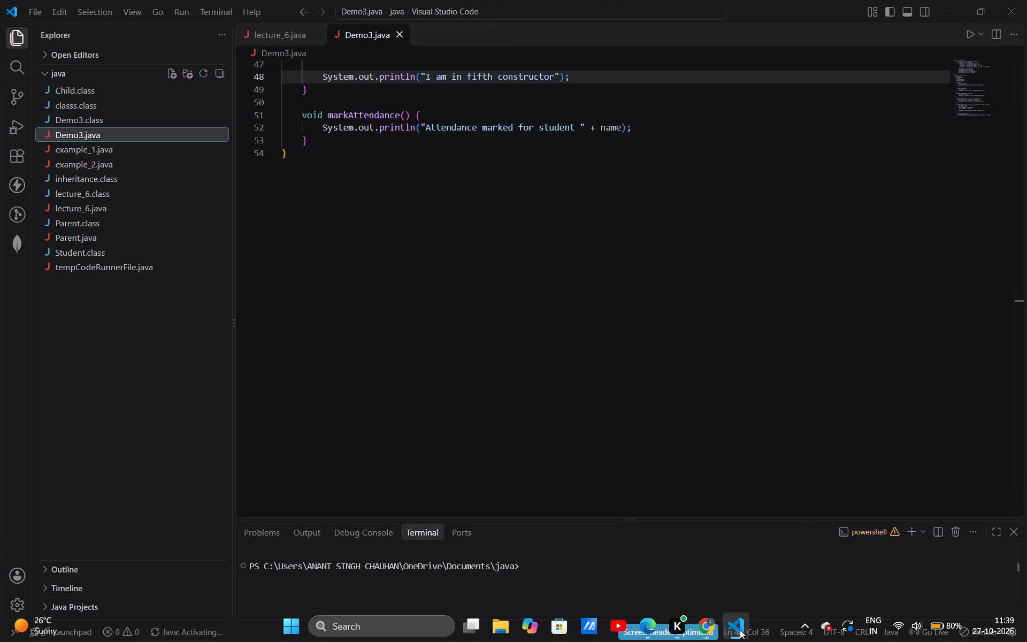
Switch back to the Untitled Figma file in Chrome.
left_click(703, 626)
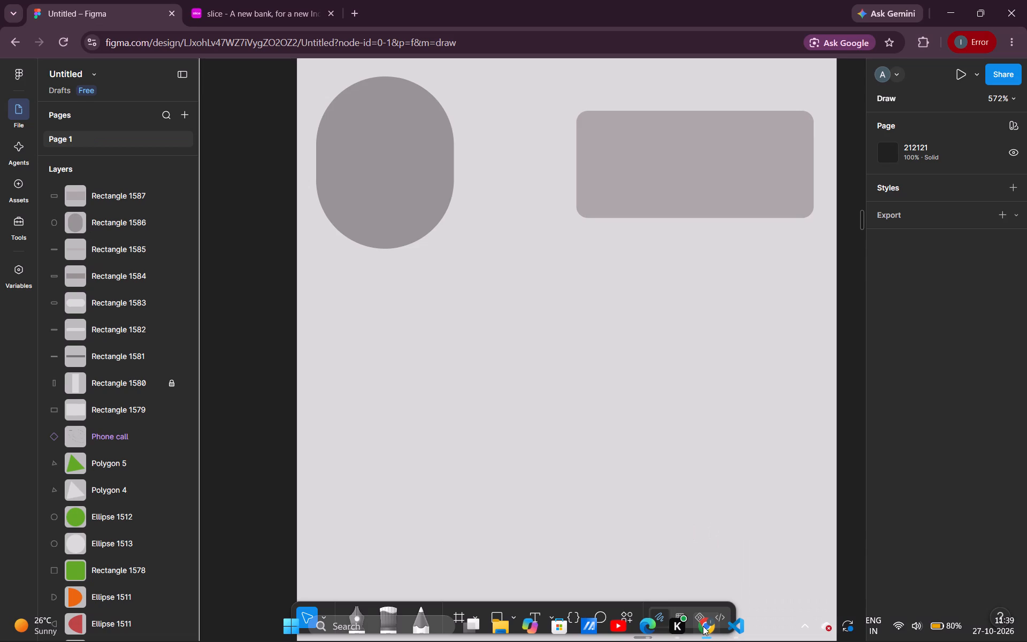
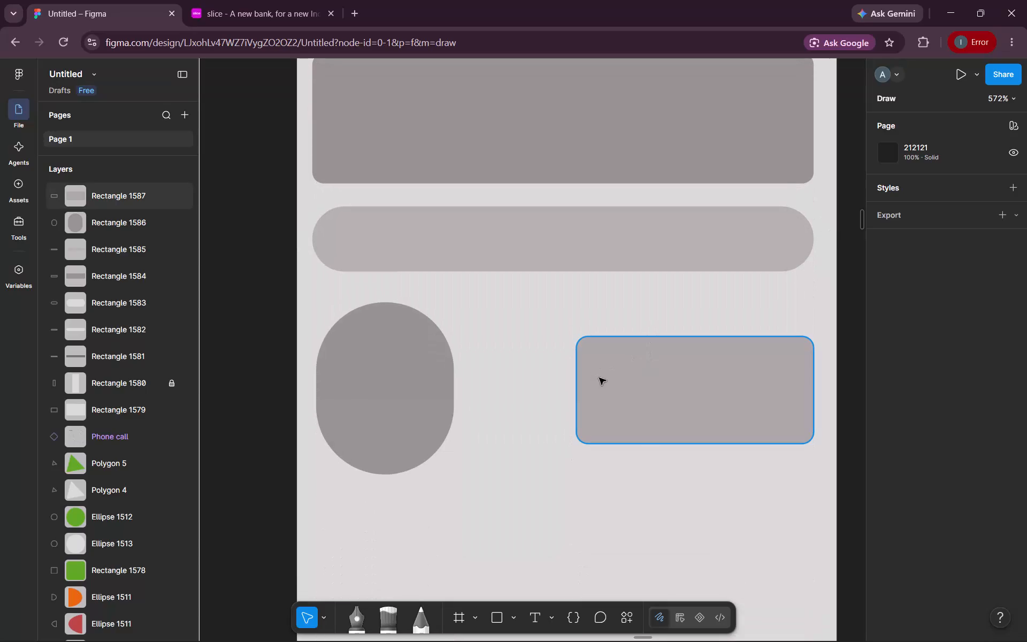
Move the dark rounded shape and the 62 × 28 rectangle together about 4 units up, closer to the pill, and deselect them.
left_click(617, 382, "shift")
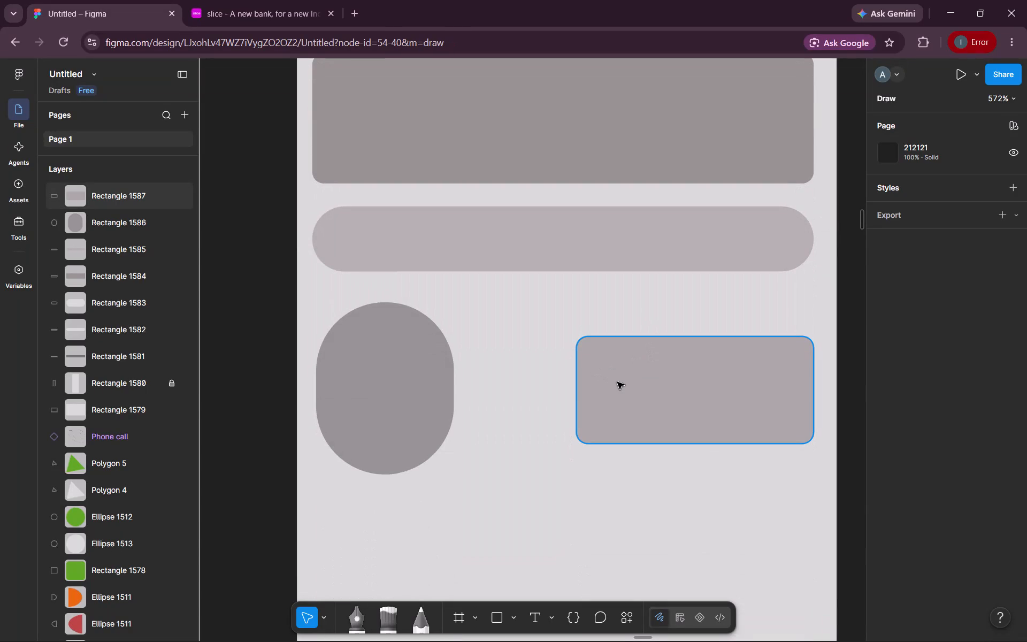
left_click(438, 380, "shift")
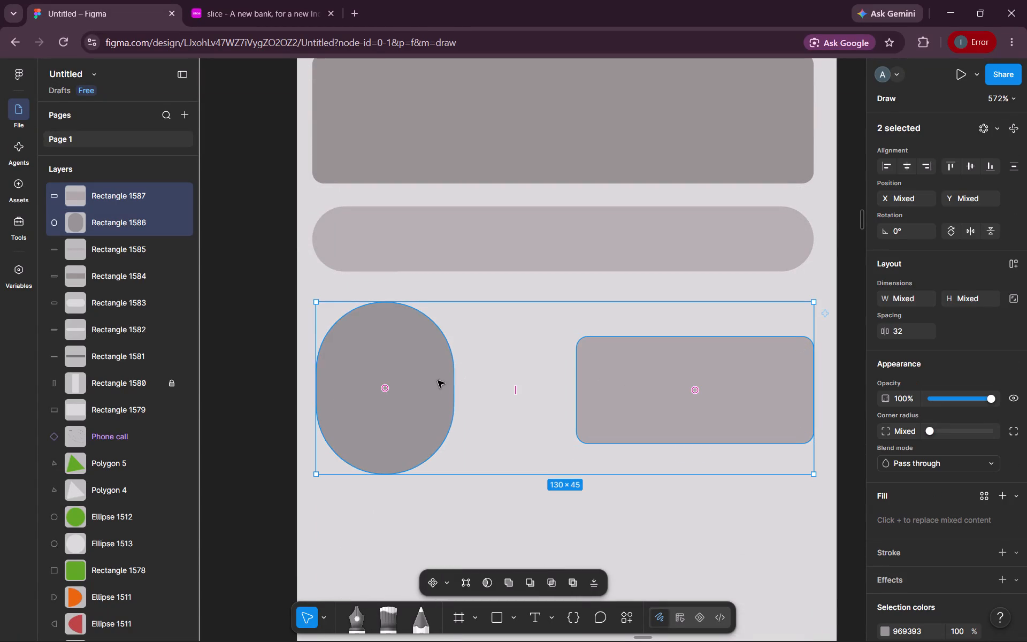
left_click_drag(438, 380, 436, 365)
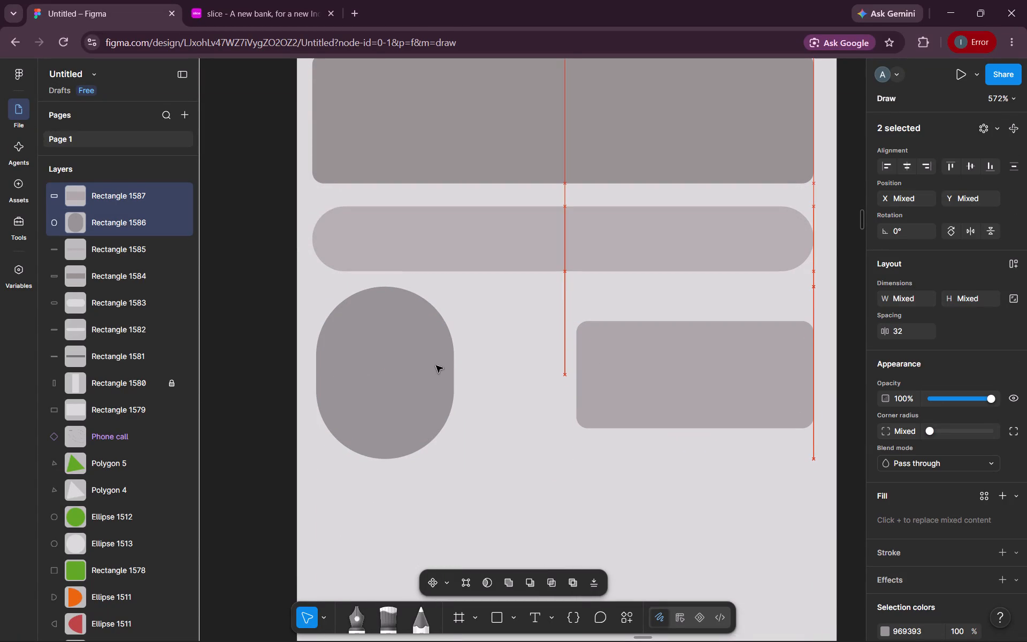
left_click(504, 530)
Draw a rectangle of about 36 × 39 below the dark rounded shape, matching its side edges, at X 68744, Y 8973.
scroll(504, 530, "down", 2)
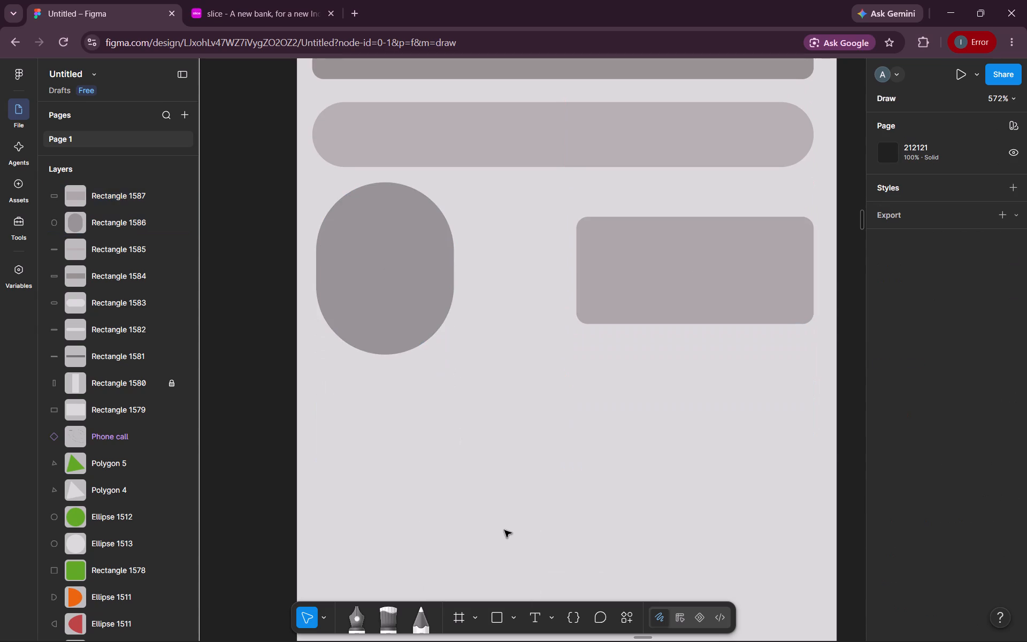
scroll(504, 530, "down", 1)
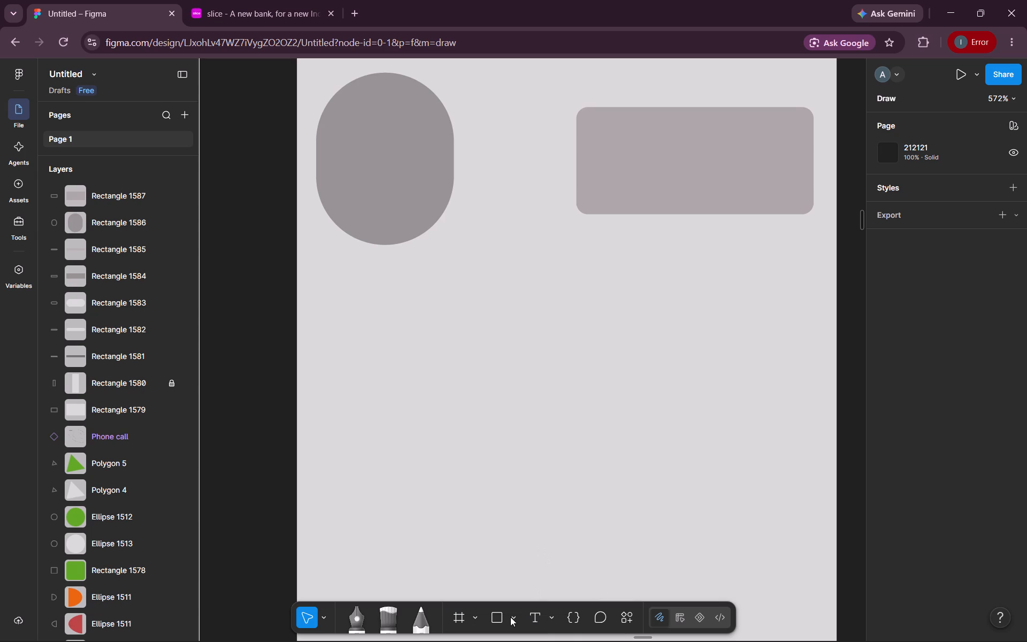
left_click(501, 617)
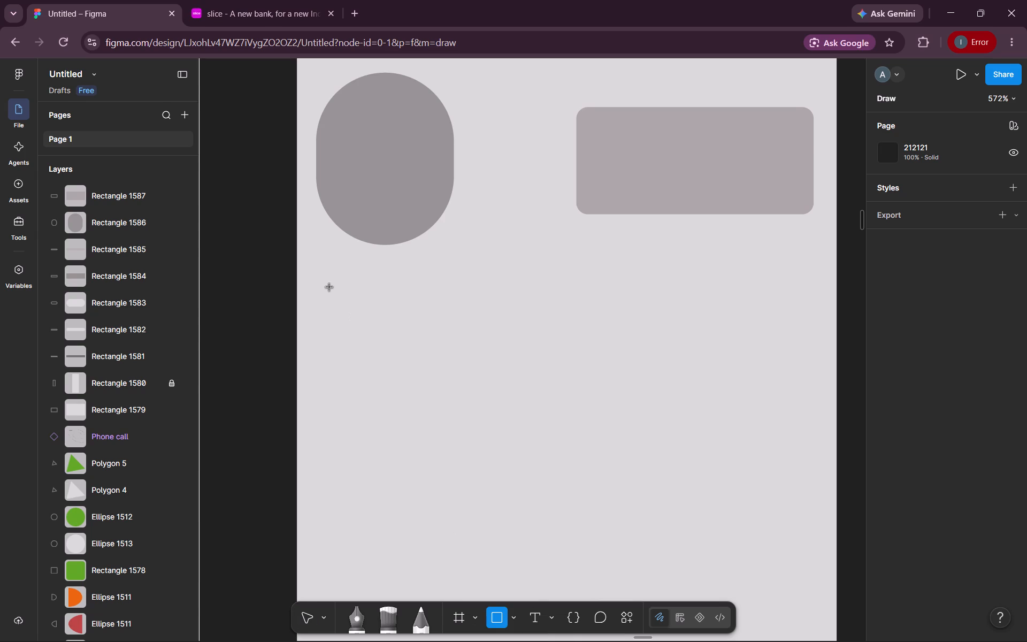
left_click_drag(329, 287, 455, 435)
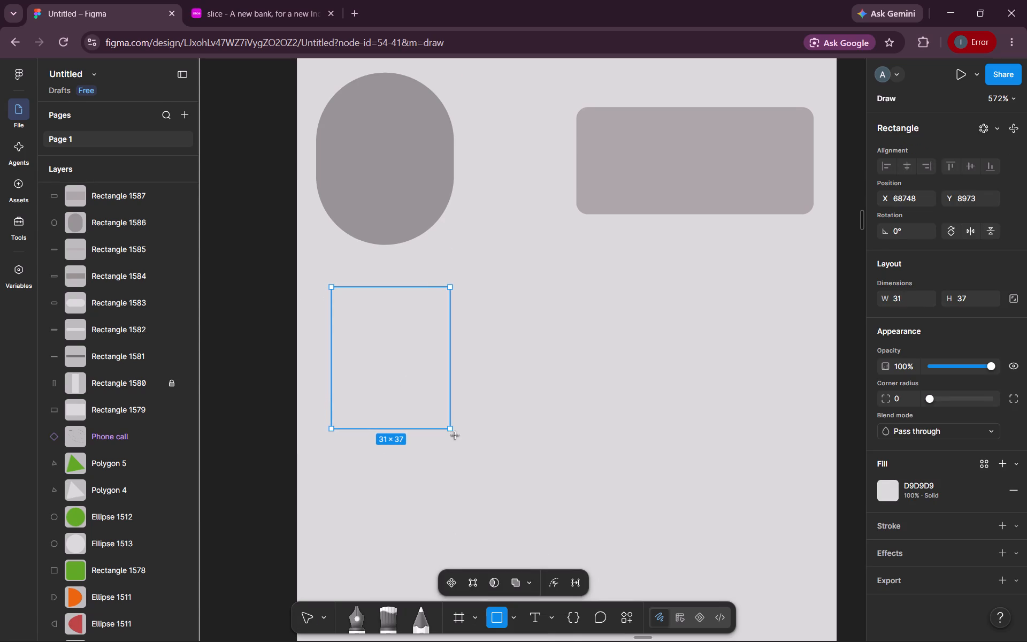
left_click_drag(455, 435, 455, 435)
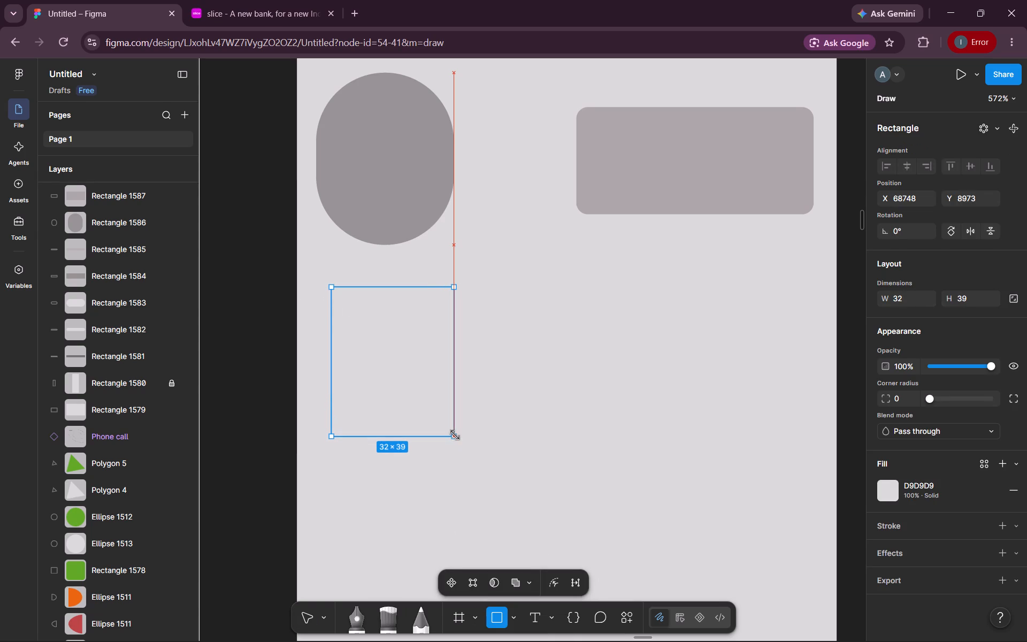
left_click_drag(330, 355, 336, 353)
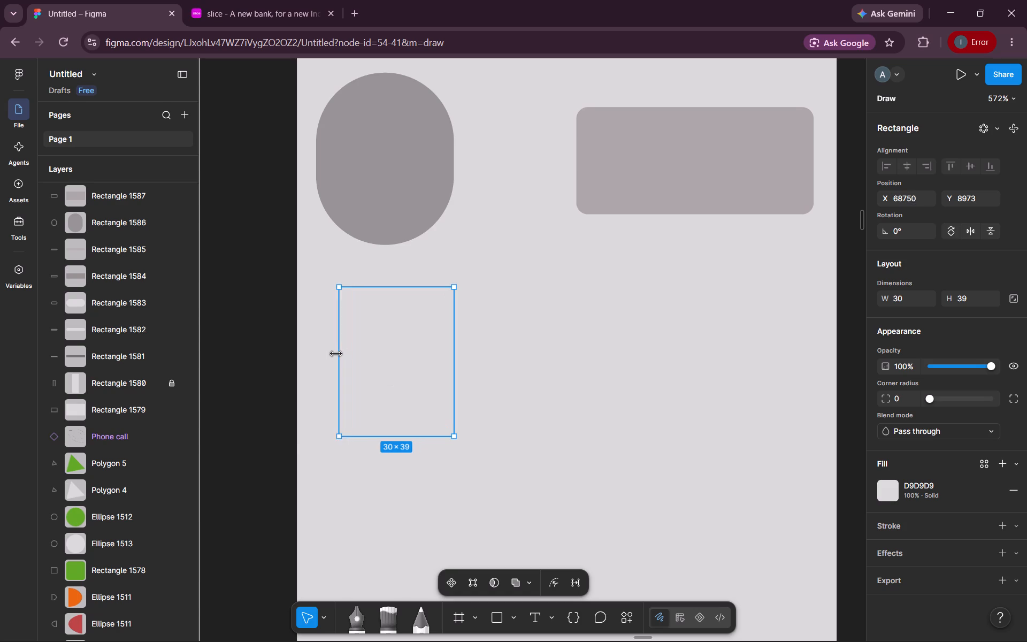
left_click_drag(336, 353, 310, 350)
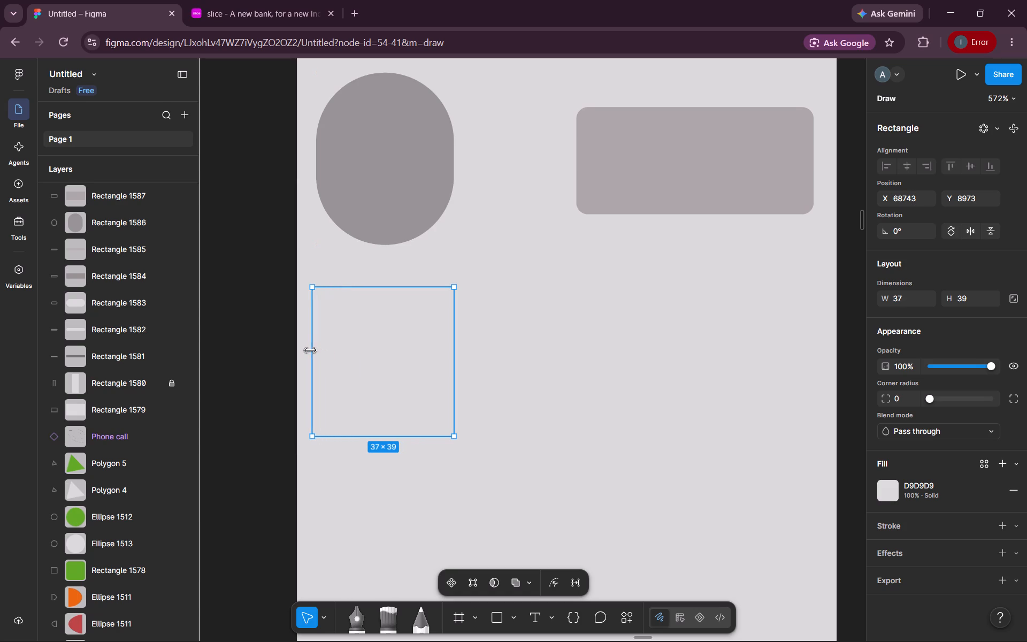
left_click_drag(310, 350, 314, 350)
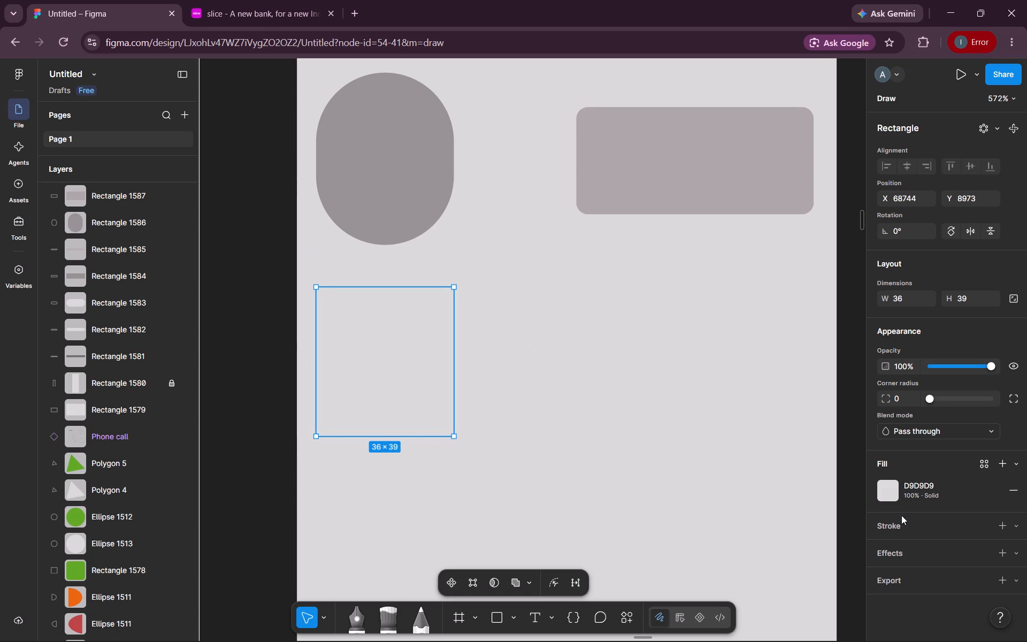
Fill the new rectangle with the page's grey A3A3A3.
left_click(898, 494)
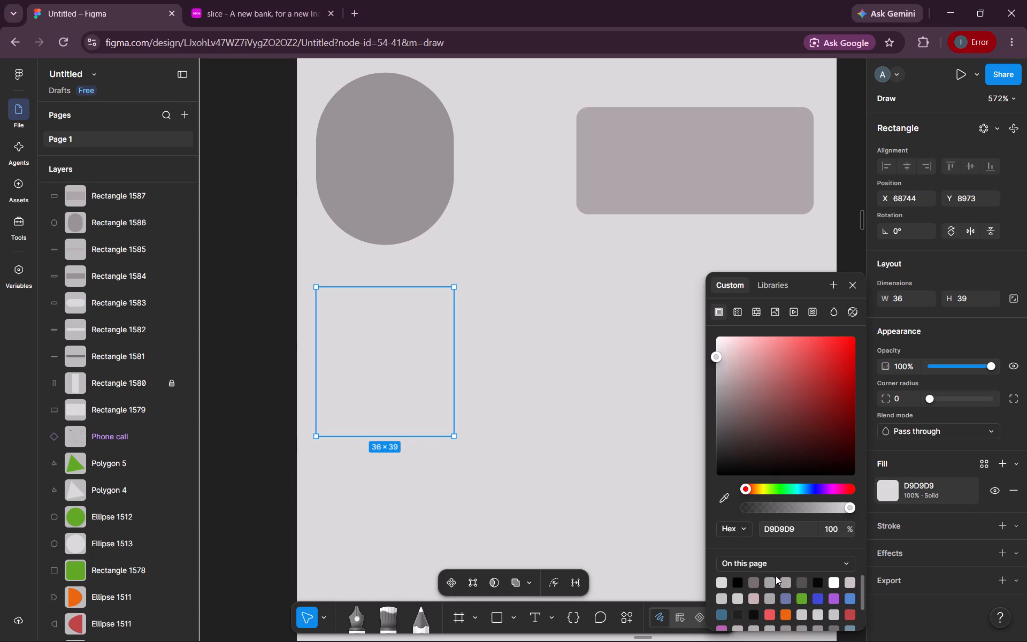
left_click(755, 582)
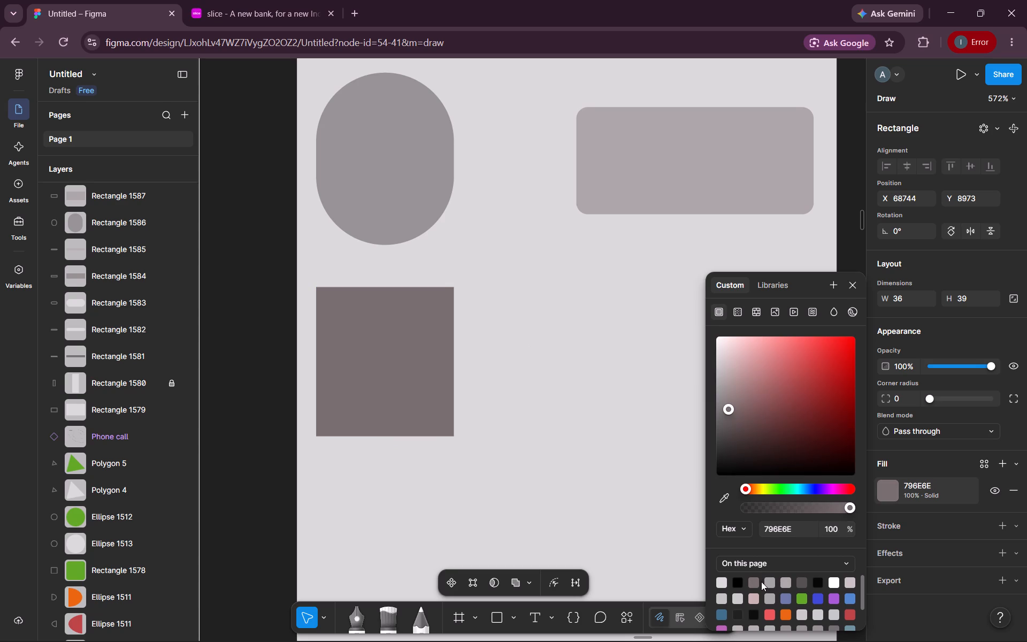
left_click(767, 582)
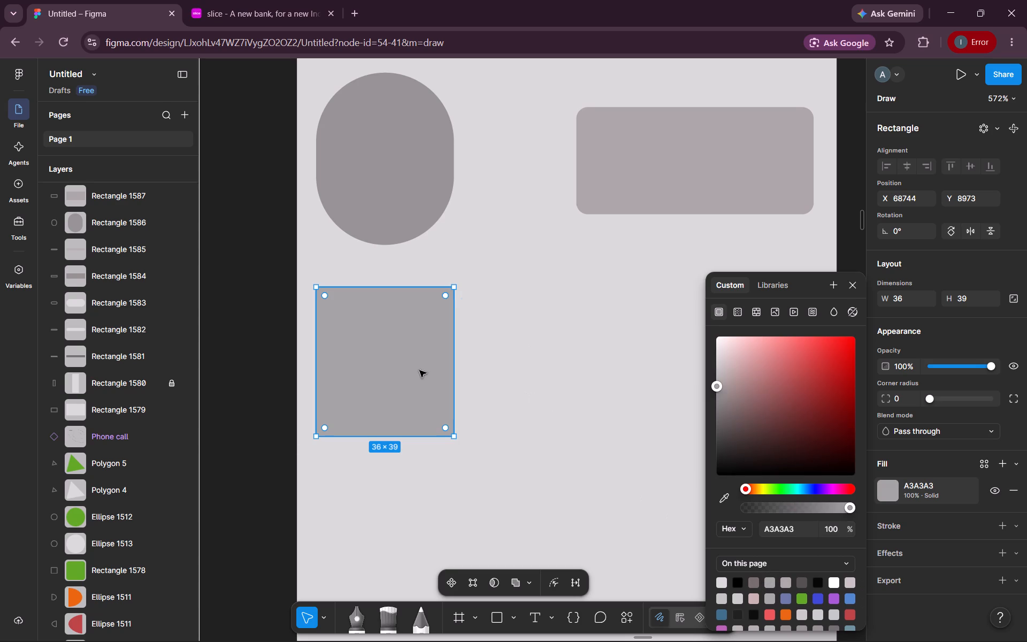
Shrink the grey rectangle to a 14 × 14 square, keeping its origin at X 68744, Y 8973, and deselect it.
left_click(419, 370)
left_click_drag(452, 437, 411, 387)
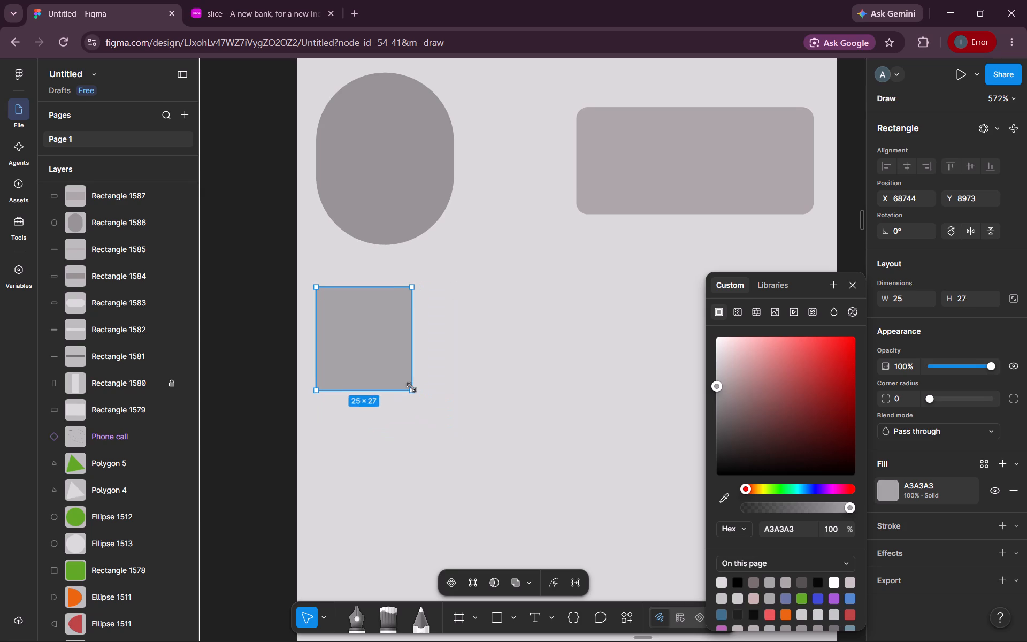
left_click_drag(411, 387, 382, 355)
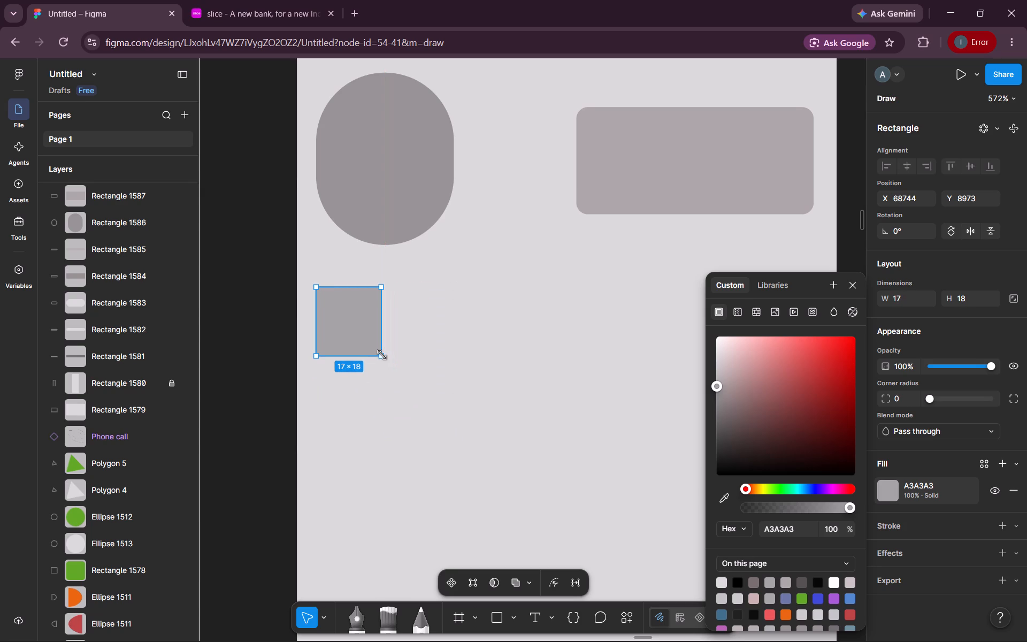
left_click_drag(382, 355, 365, 343)
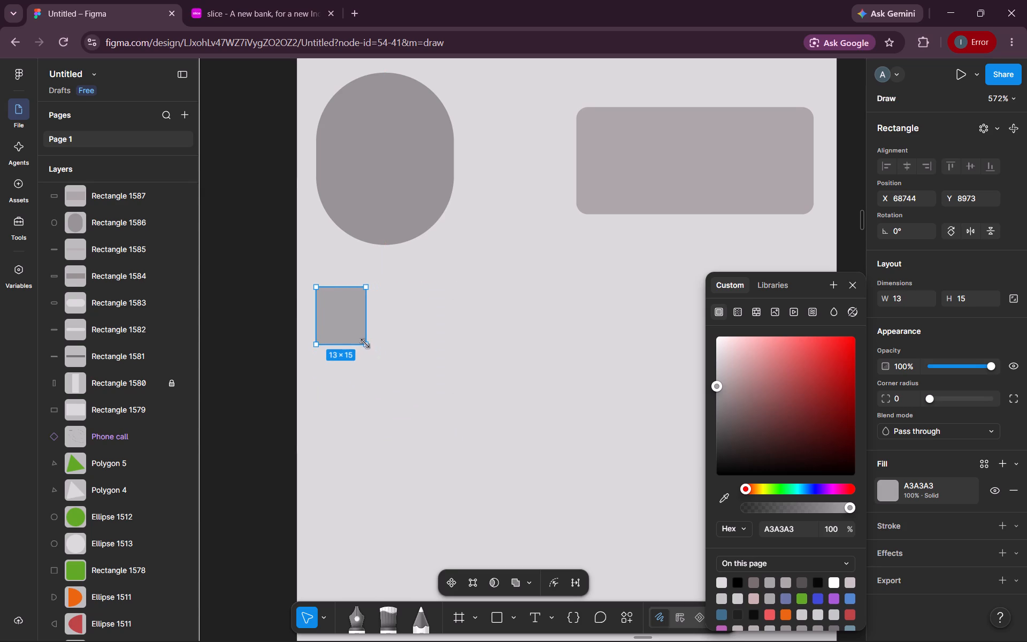
left_click_drag(365, 343, 369, 342)
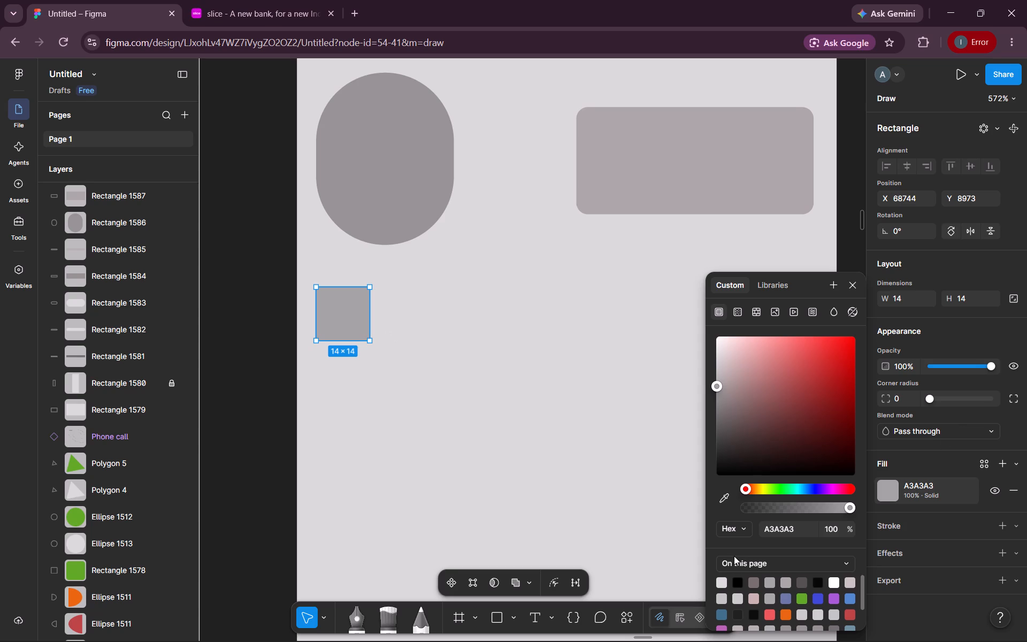
left_click(591, 408)
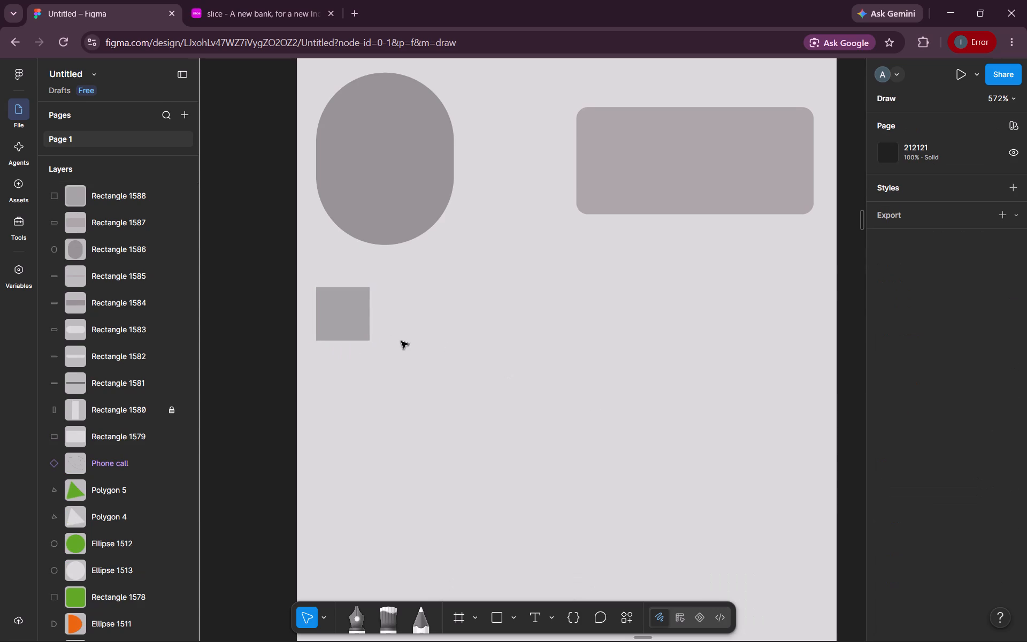
Round the 14 × 14 square's corners to radius 3 and deselect it.
left_click(353, 321)
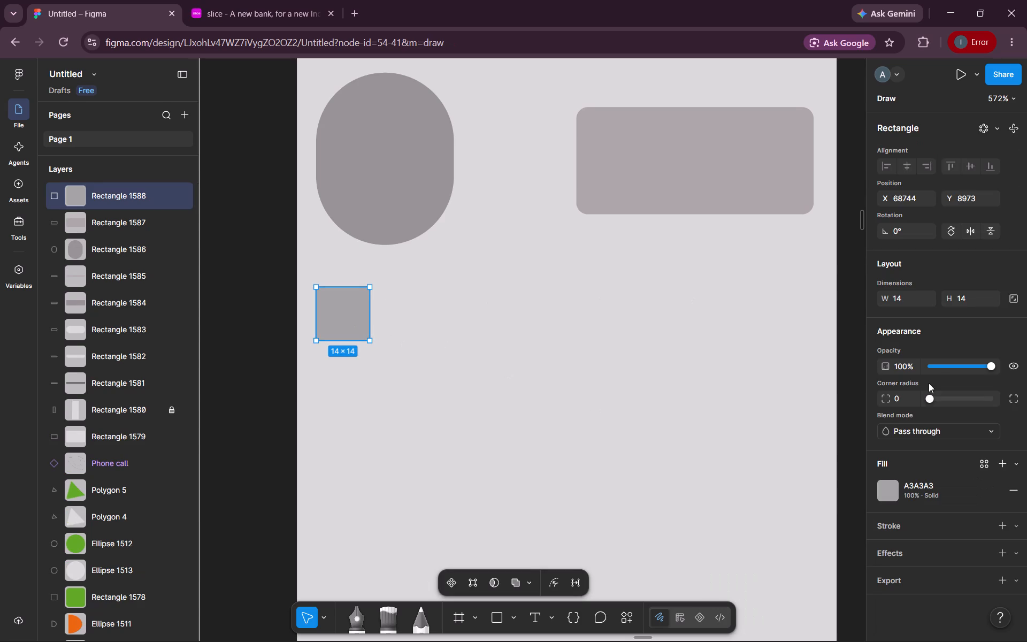
left_click_drag(926, 396, 933, 396)
left_click(628, 364)
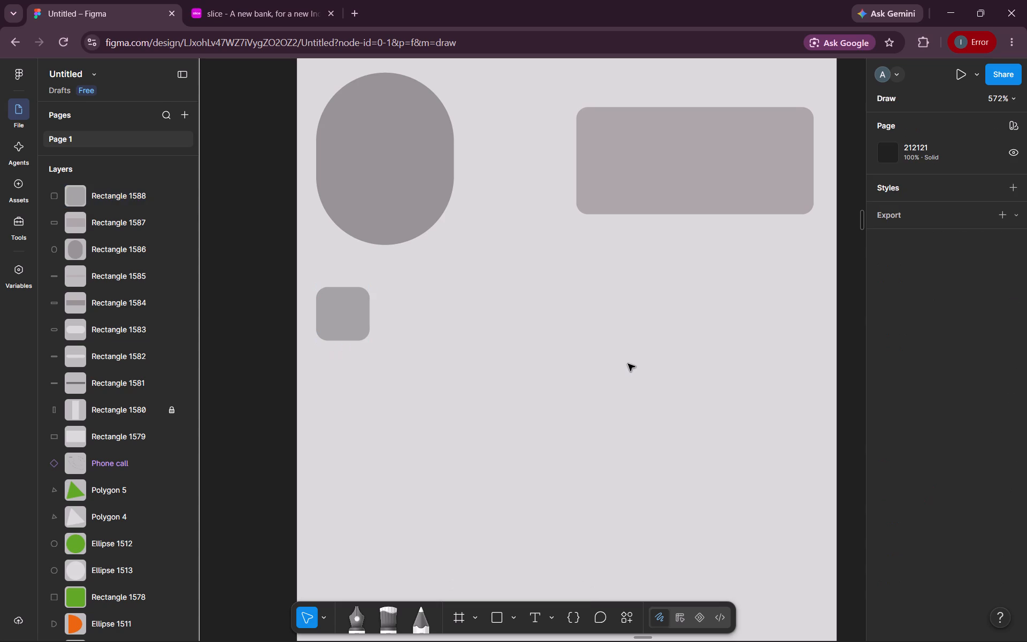
Duplicate the rounded square beside the original with a gap of 2, placing the copy at X 68760, Y 8973.
left_click(345, 327)
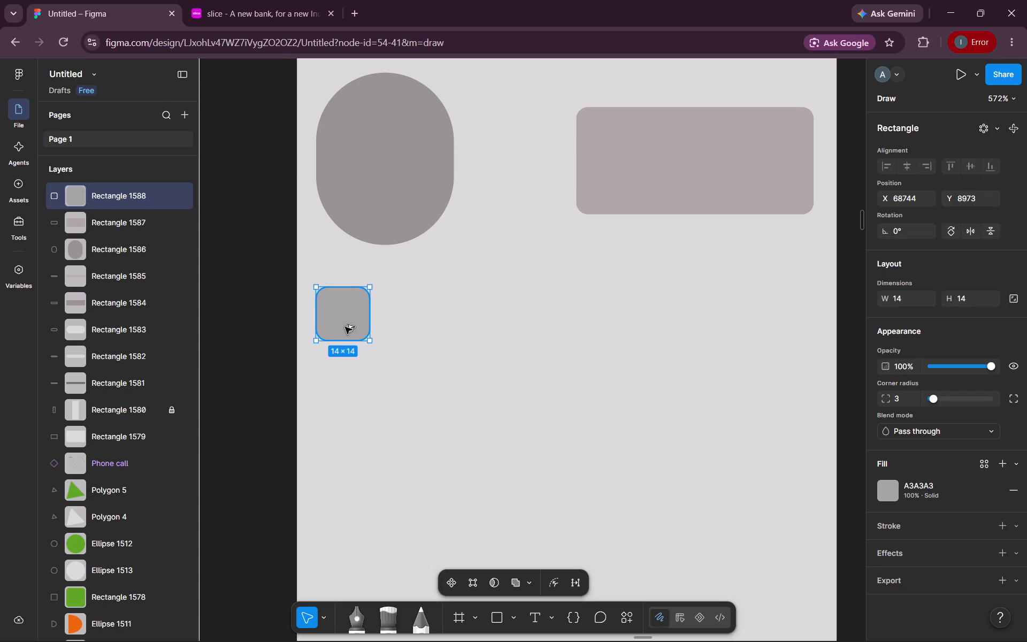
left_click_drag(347, 319, 404, 322, "alt")
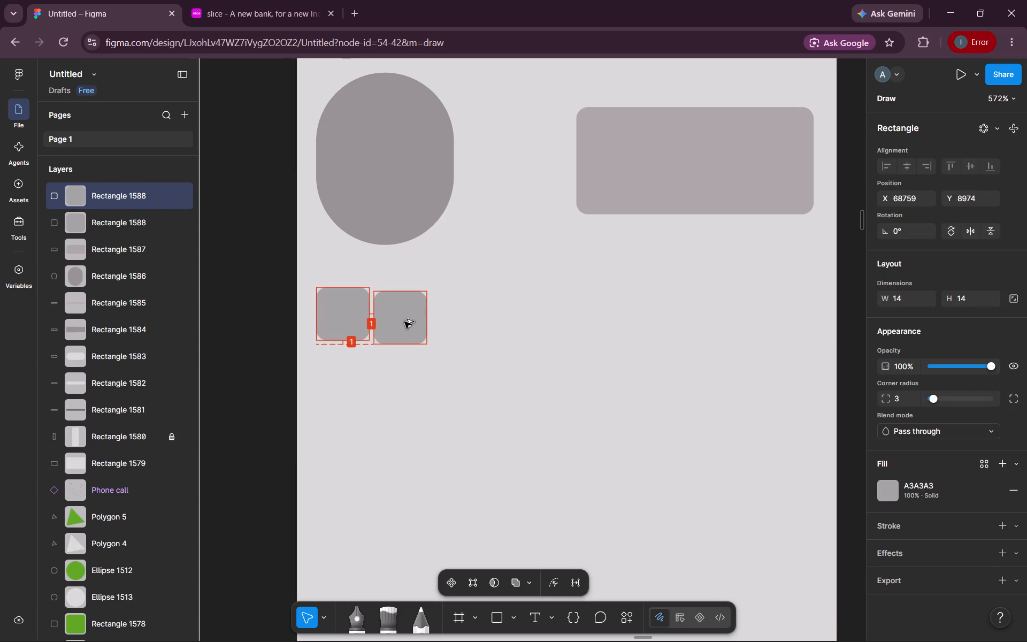
left_click_drag(404, 322, 407, 317, "alt")
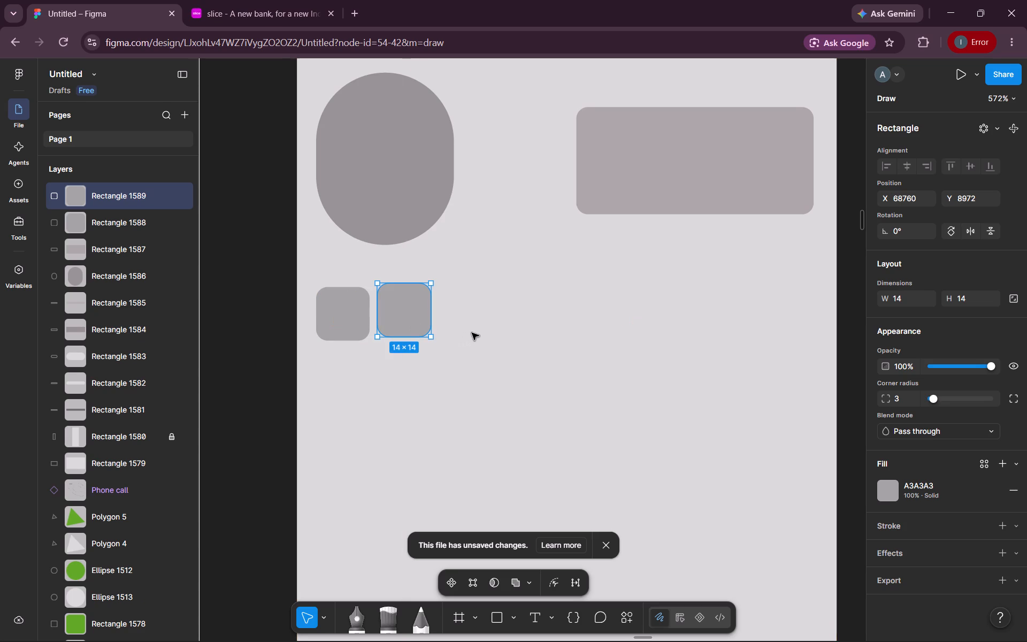
key("Down")
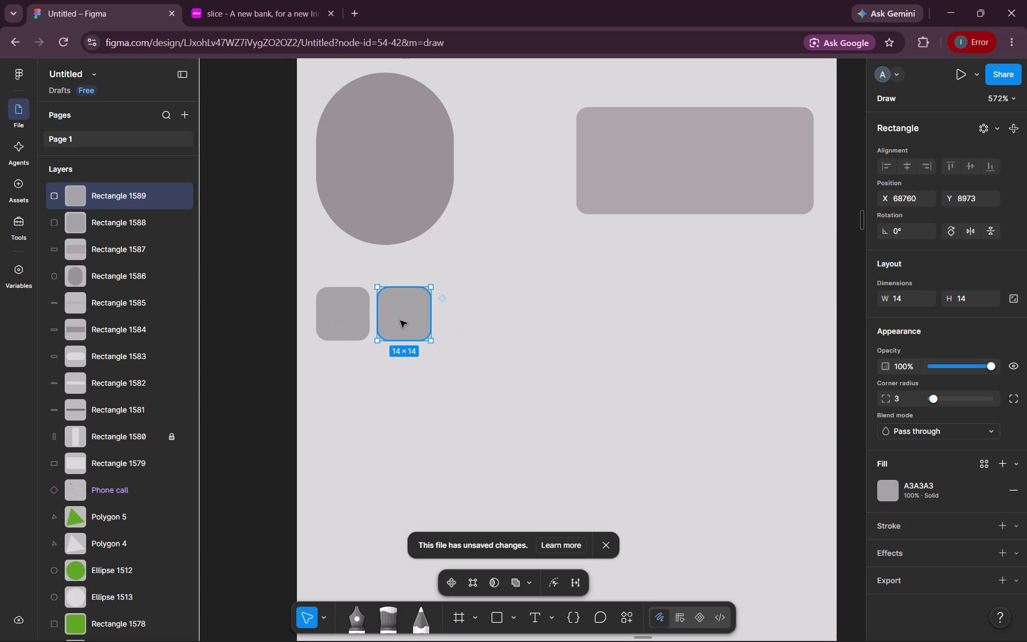
Duplicate the second square to make a third in the row with a gap of 2, at X 68776, Y 8973.
left_click(400, 320)
left_click_drag(400, 320, 425, 318, "alt")
left_click_drag(425, 318, 474, 320, "alt")
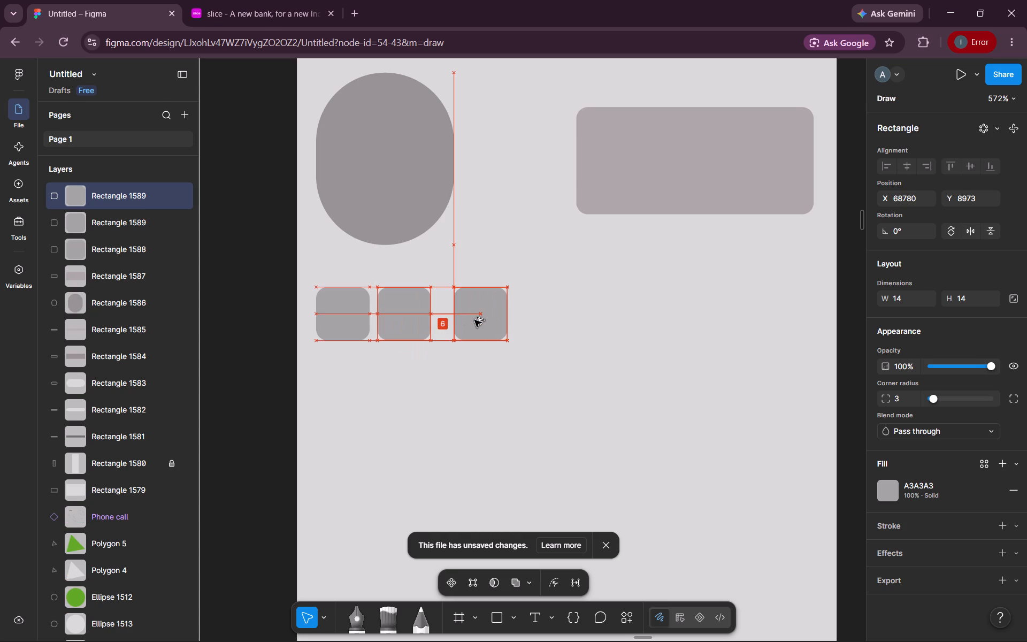
left_click_drag(474, 320, 462, 319, "alt")
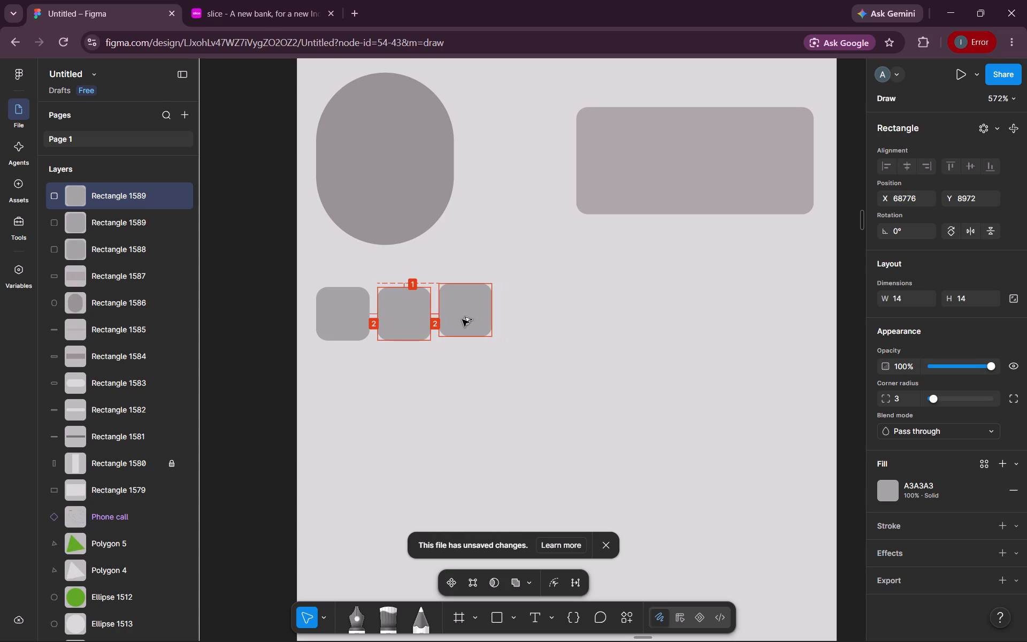
left_click_drag(462, 319, 462, 322, "alt")
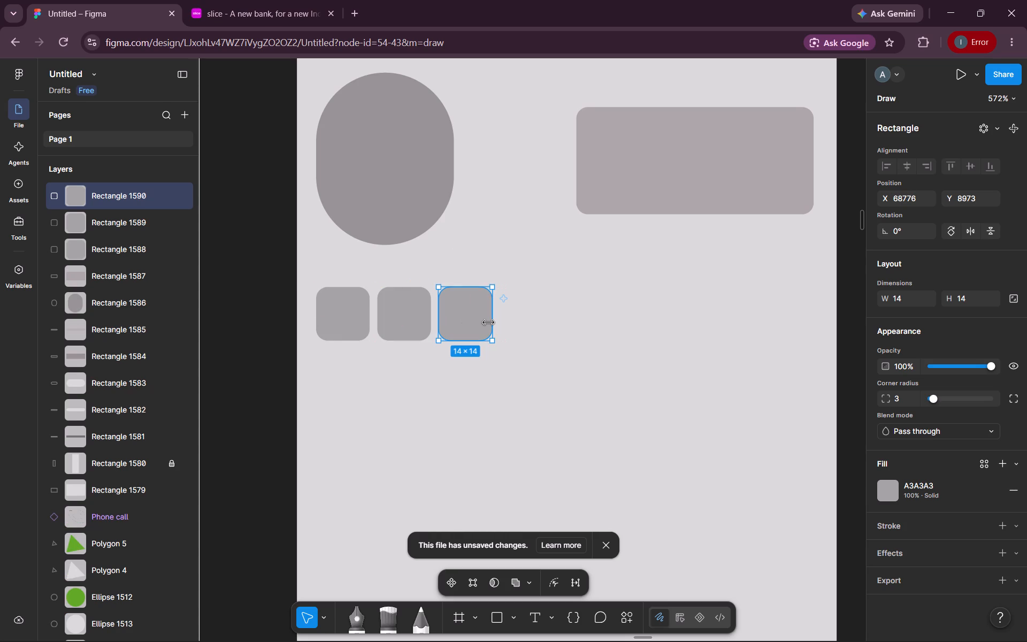
Duplicate the third square to make a fourth in the row with a gap of 2, at X 68792, Y 8973.
left_click_drag(476, 323, 503, 324, "alt")
left_click_drag(503, 324, 539, 323, "alt")
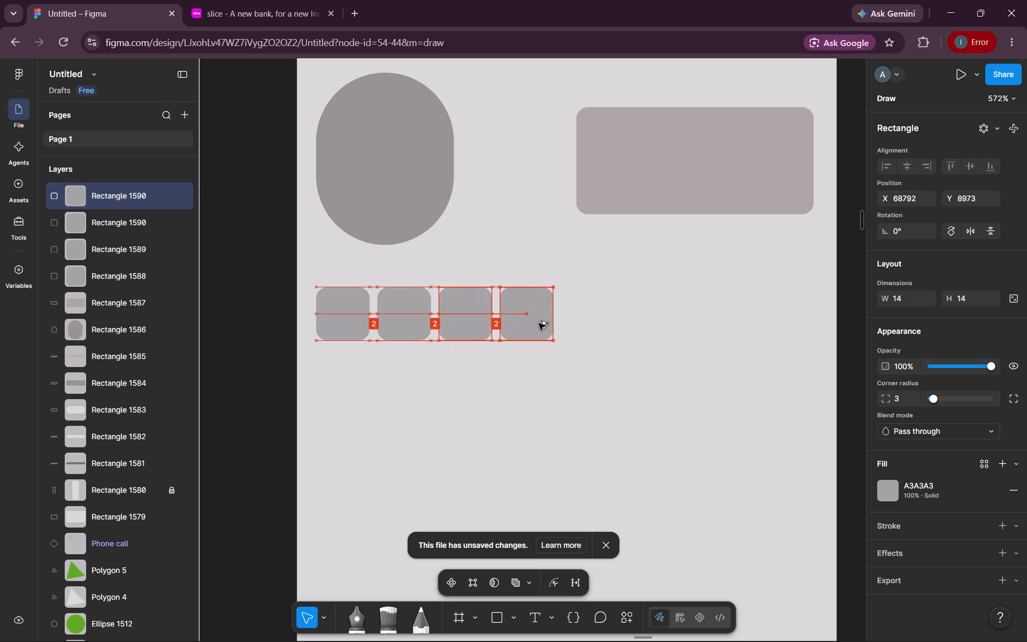
left_click_drag(539, 323, 541, 323, "alt")
left_click(541, 323)
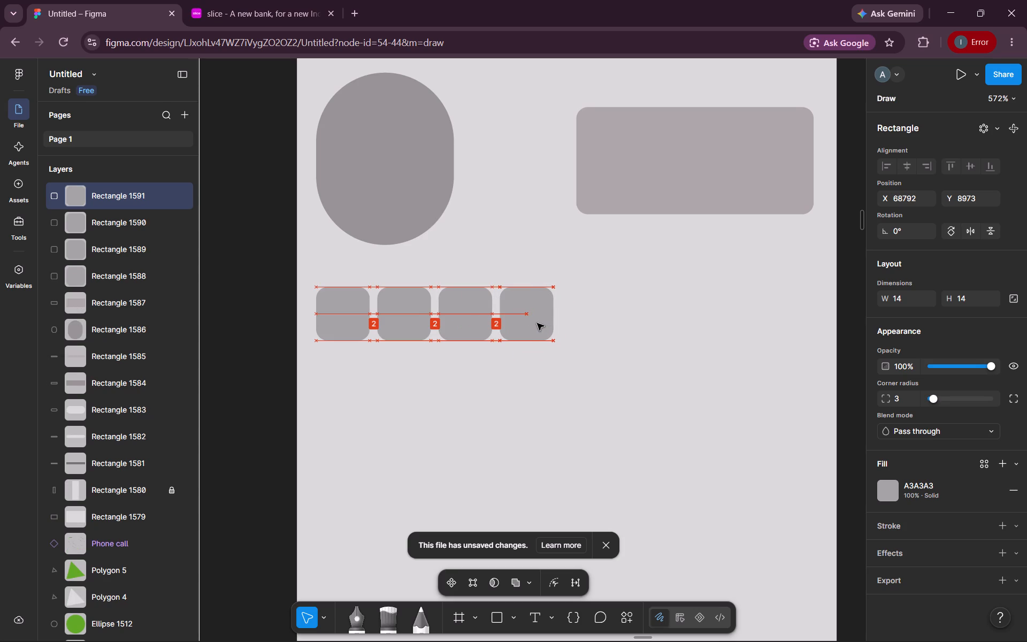
Duplicate the fourth square to make a fifth in the row, at X 68809, Y 8973.
left_click_drag(537, 323, 578, 324, "alt")
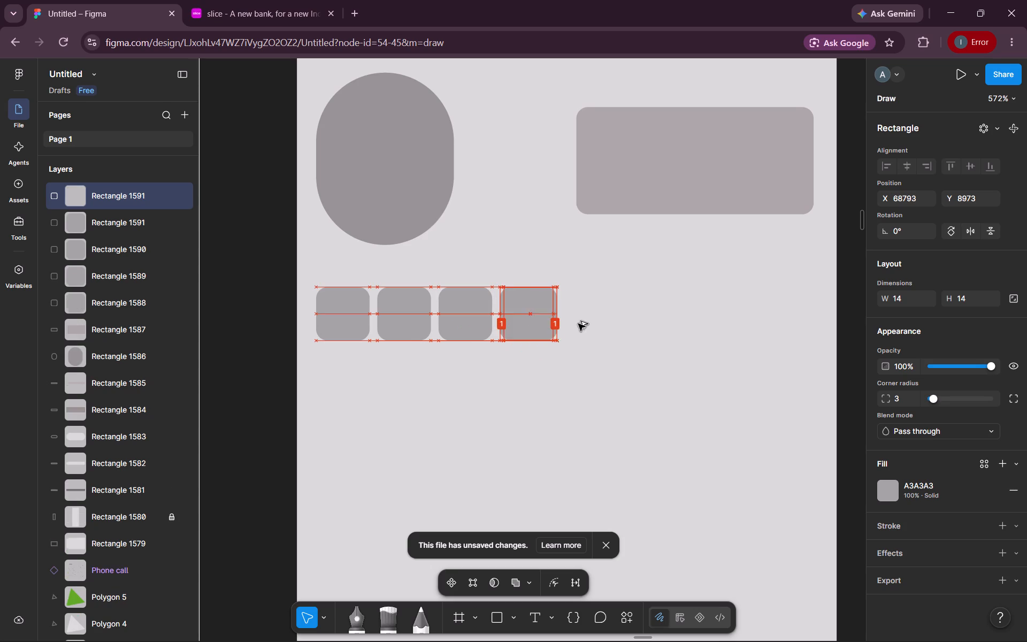
left_click_drag(578, 324, 601, 323, "alt")
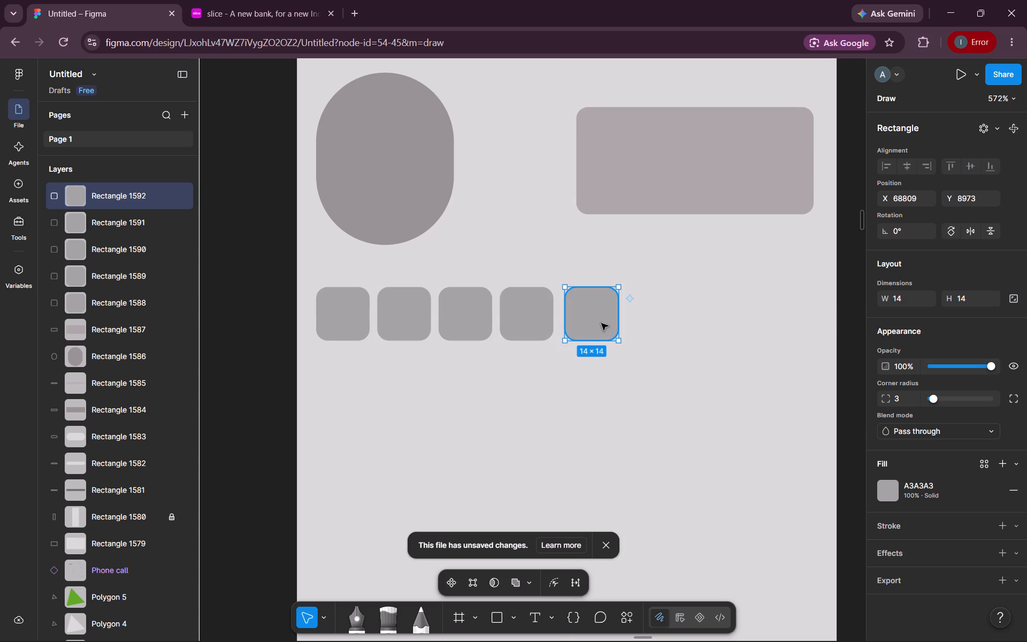
Duplicate the fifth square to make a sixth in the row with a gap of 3, at X 68826, Y 8973.
left_click_drag(601, 323, 666, 332, "alt")
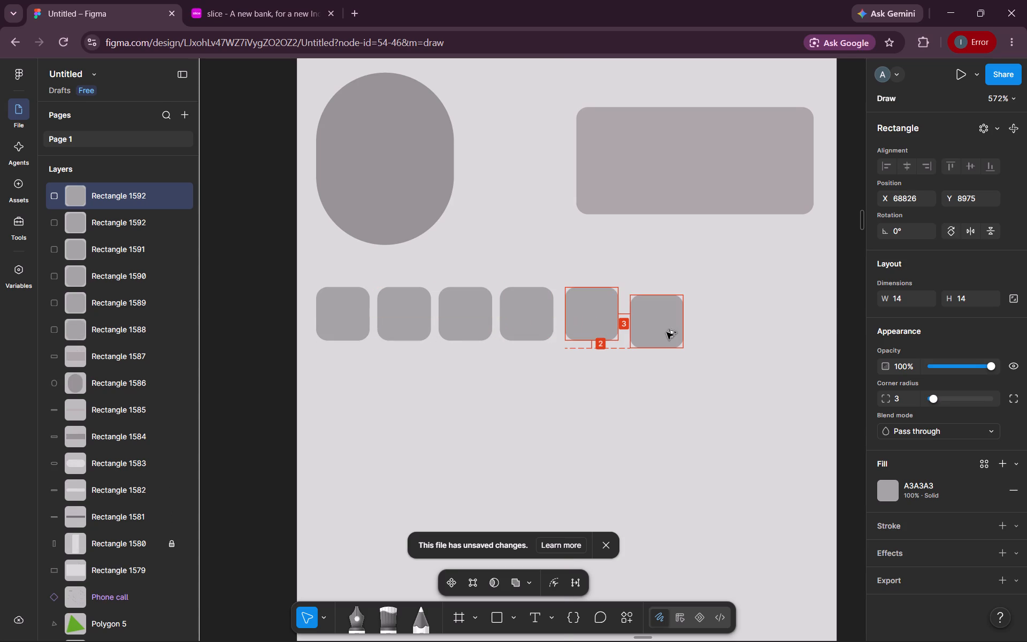
left_click_drag(666, 332, 661, 323, "alt")
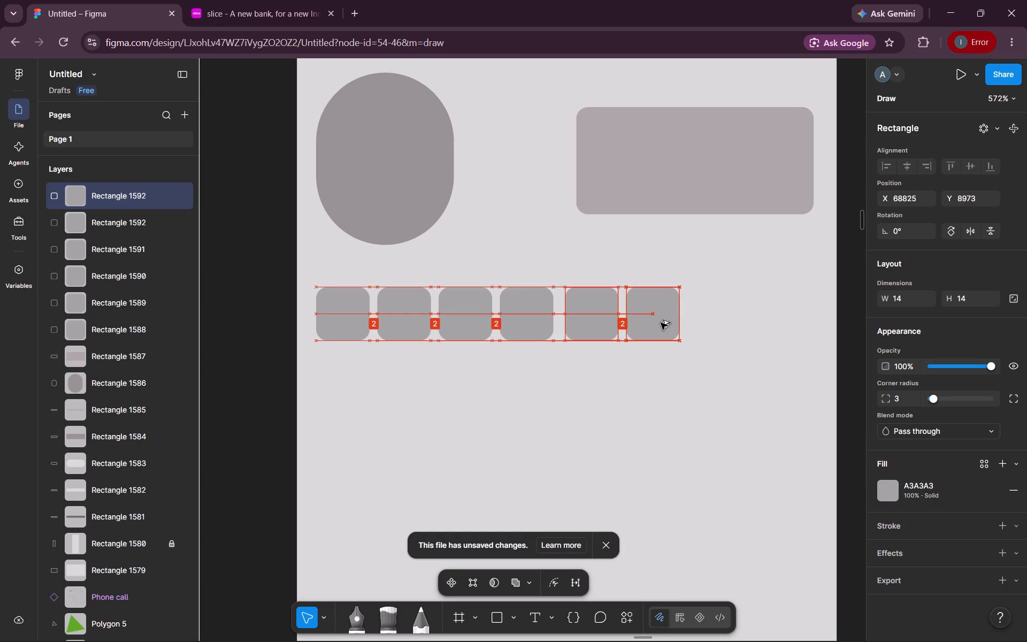
left_click_drag(661, 323, 661, 320, "alt")
left_click_drag(661, 320, 664, 325)
Duplicate the sixth square to make a seventh in the row, at X 68843, Y 8973.
left_click_drag(664, 325, 740, 326, "alt")
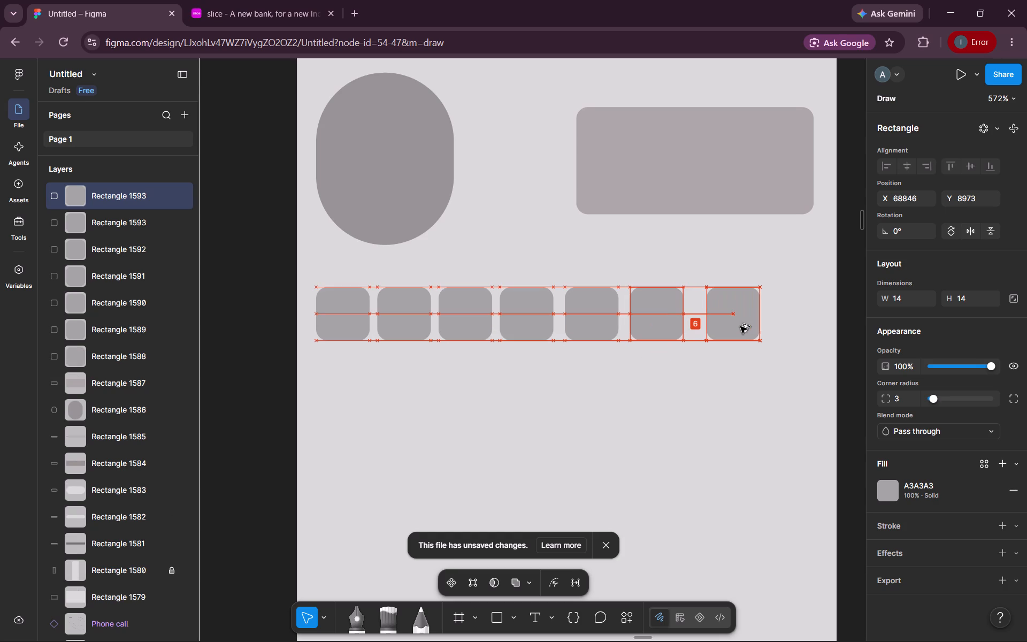
left_click_drag(740, 326, 732, 326, "alt")
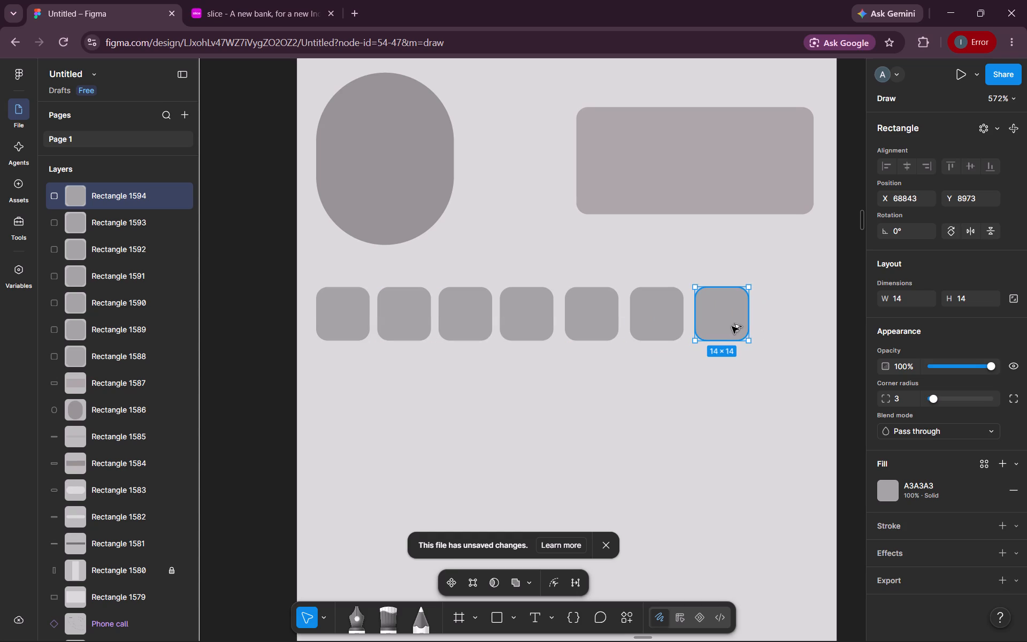
Duplicate the seventh square to make an eighth at the end of the row, at X 68860, Y 8973, and deselect it.
left_click_drag(732, 326, 790, 326, "alt")
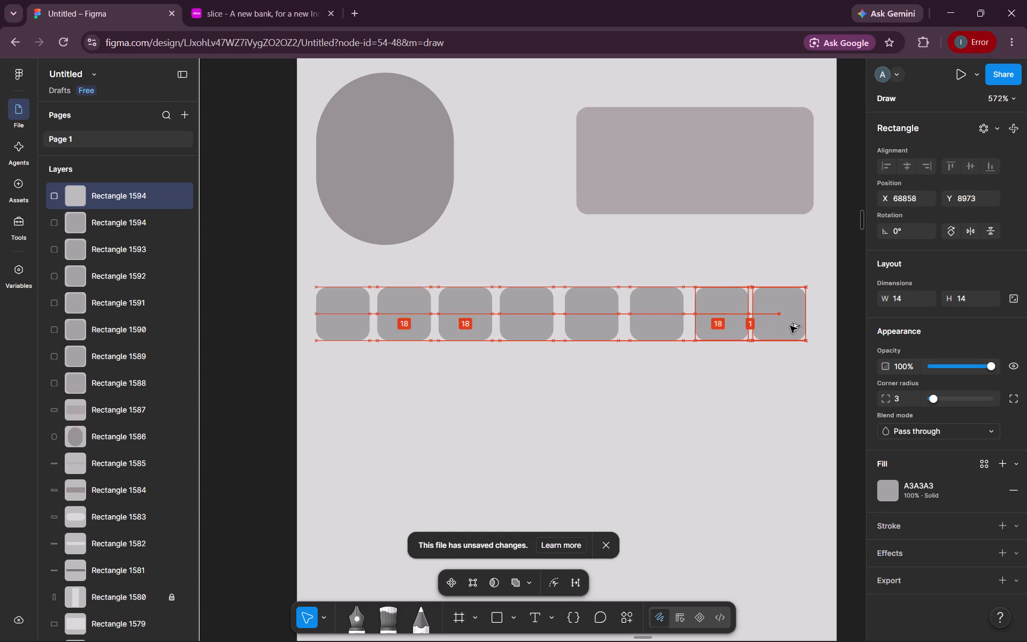
left_click_drag(790, 326, 798, 325, "alt")
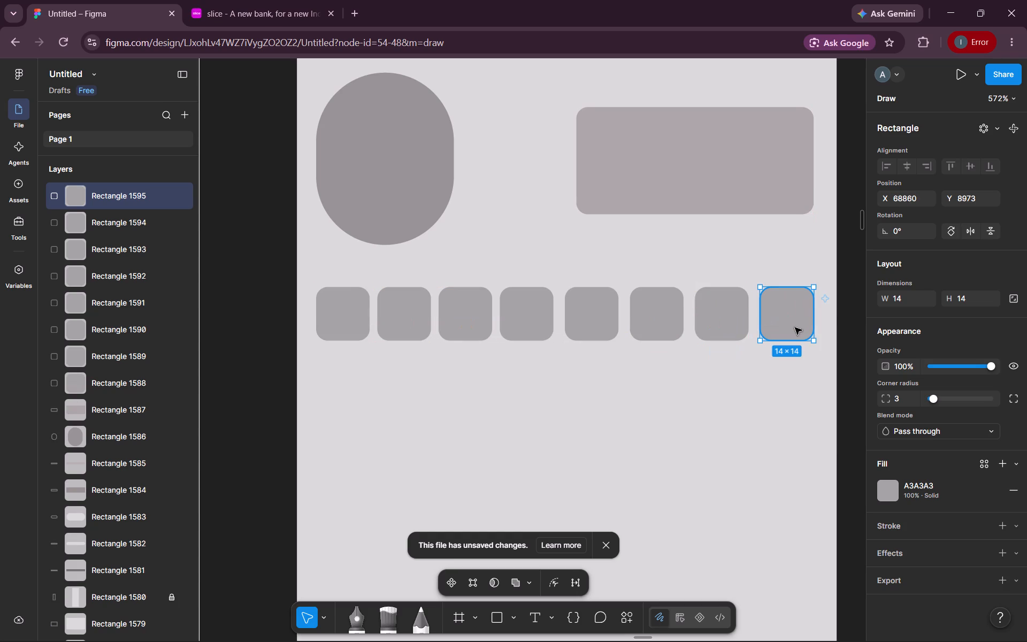
left_click(724, 400)
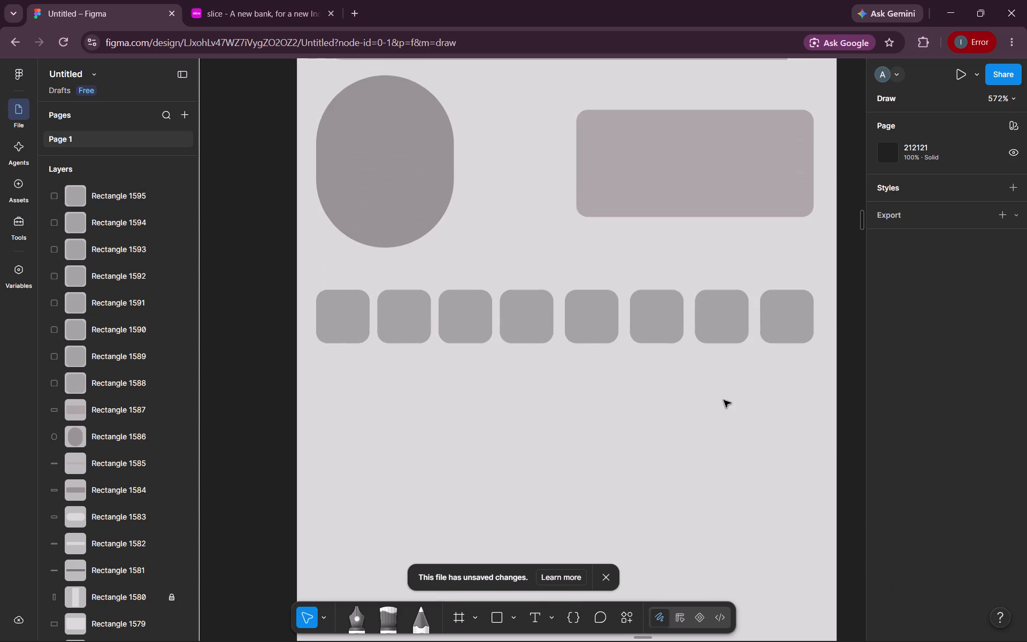
Draw a 130 × 9 rectangle beneath the row of squares, spanning the row's width, at X 68744, Y 8991.
scroll(724, 400, "down", 2)
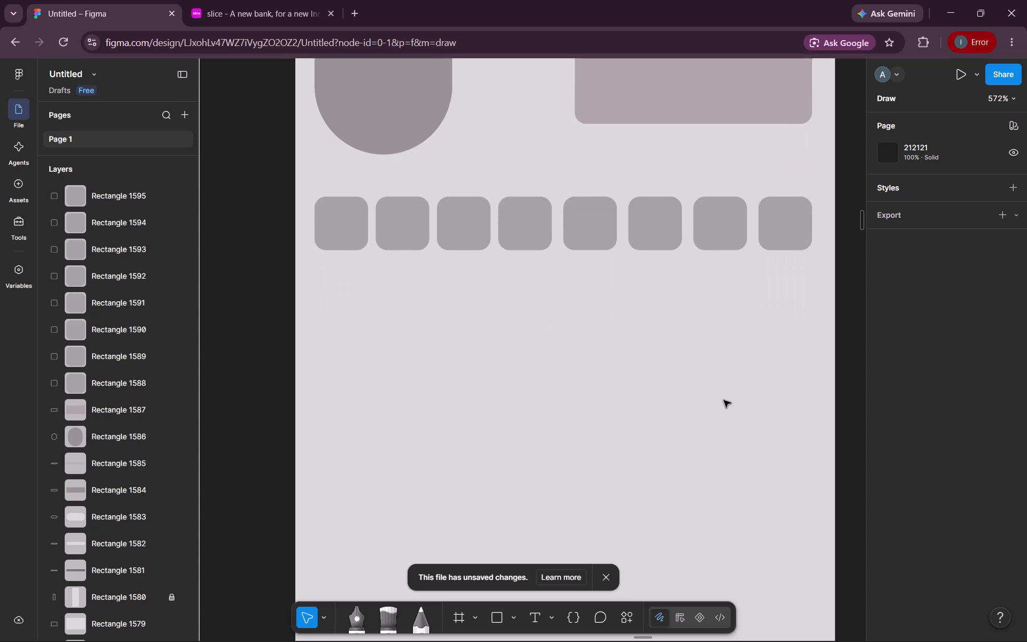
scroll(724, 400, "down", 1)
left_click(492, 616)
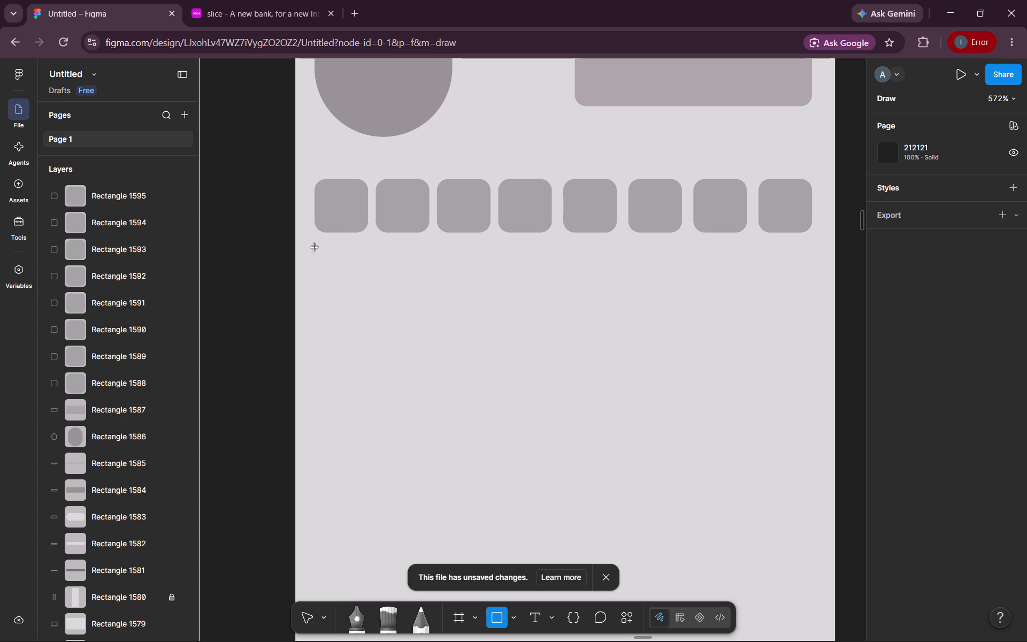
left_click_drag(314, 247, 808, 263)
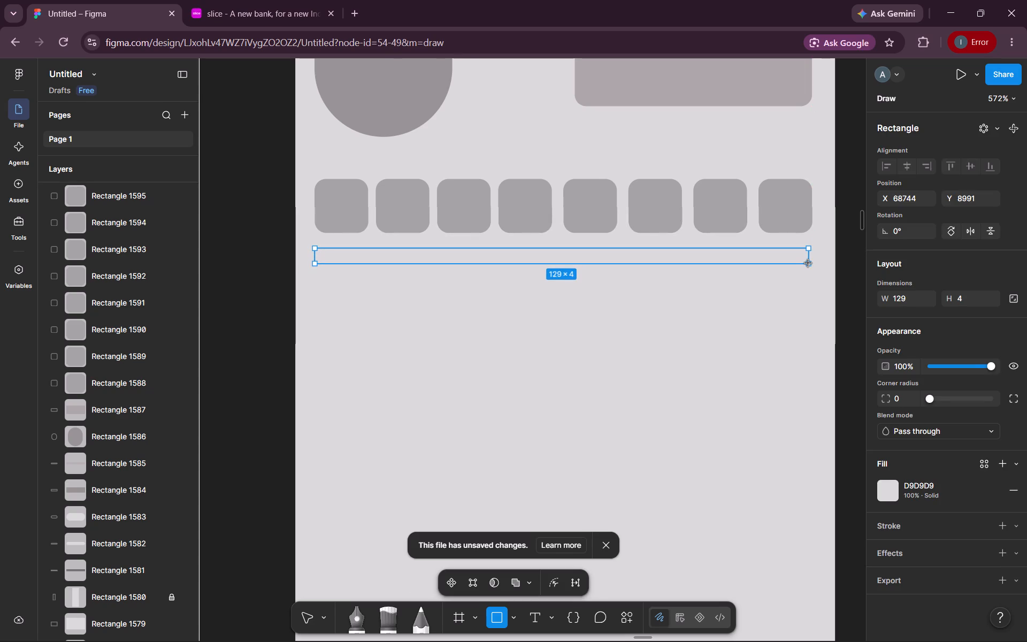
left_click_drag(808, 263, 812, 278)
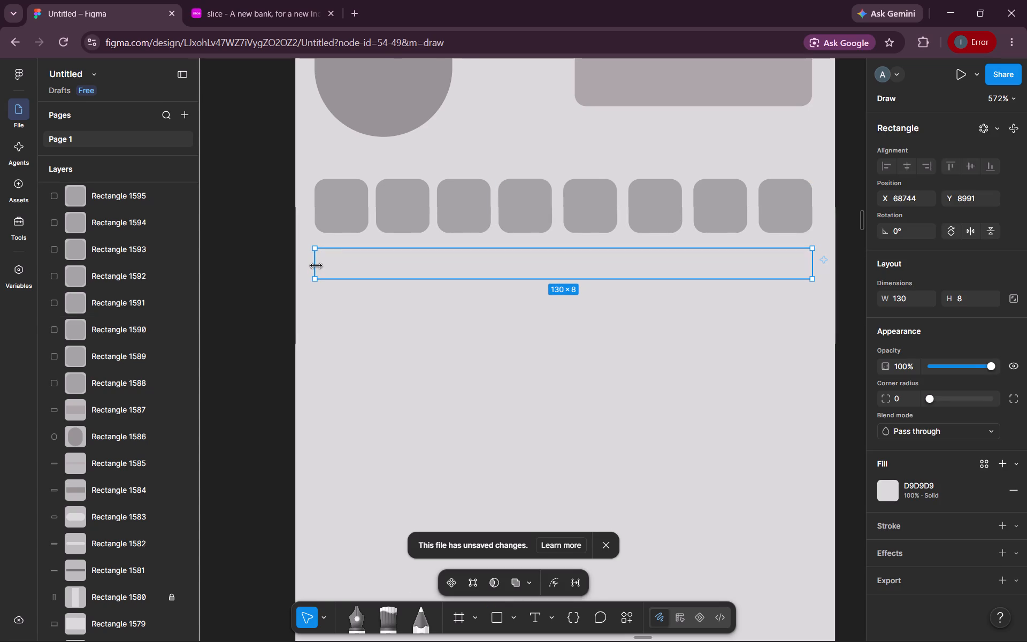
left_click(316, 265)
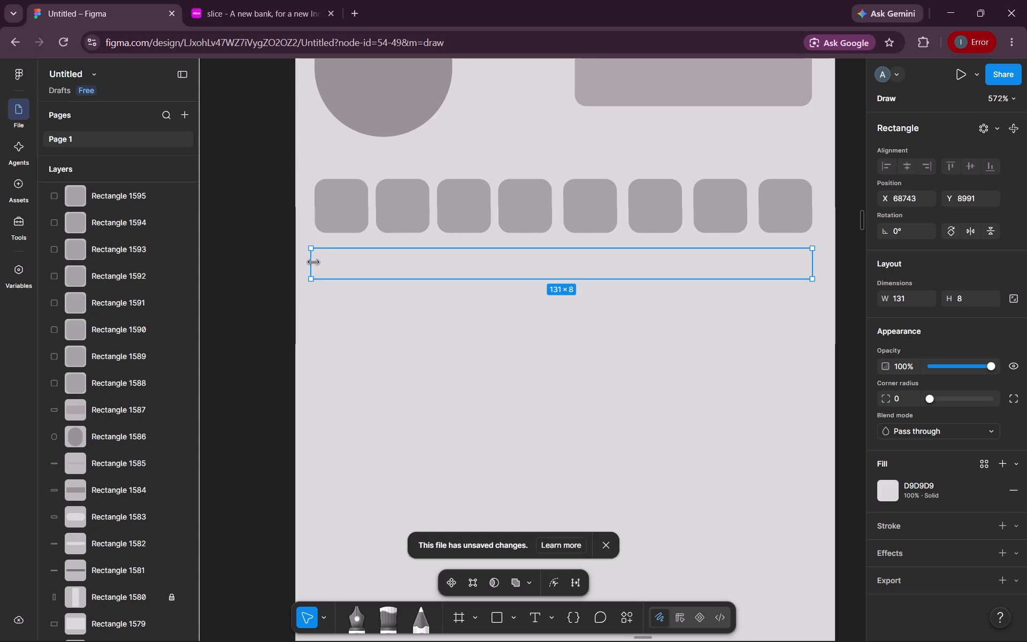
left_click(594, 280)
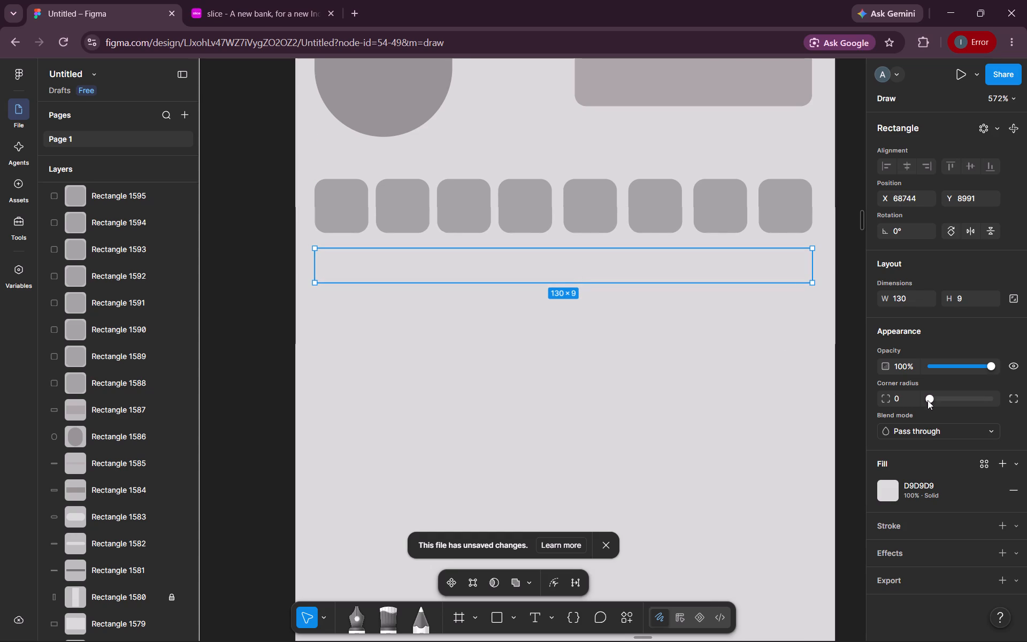
Style the wide bar under the squares with corner radius 24 and fill A3A3A3, and deselect it.
left_click_drag(928, 400, 947, 400)
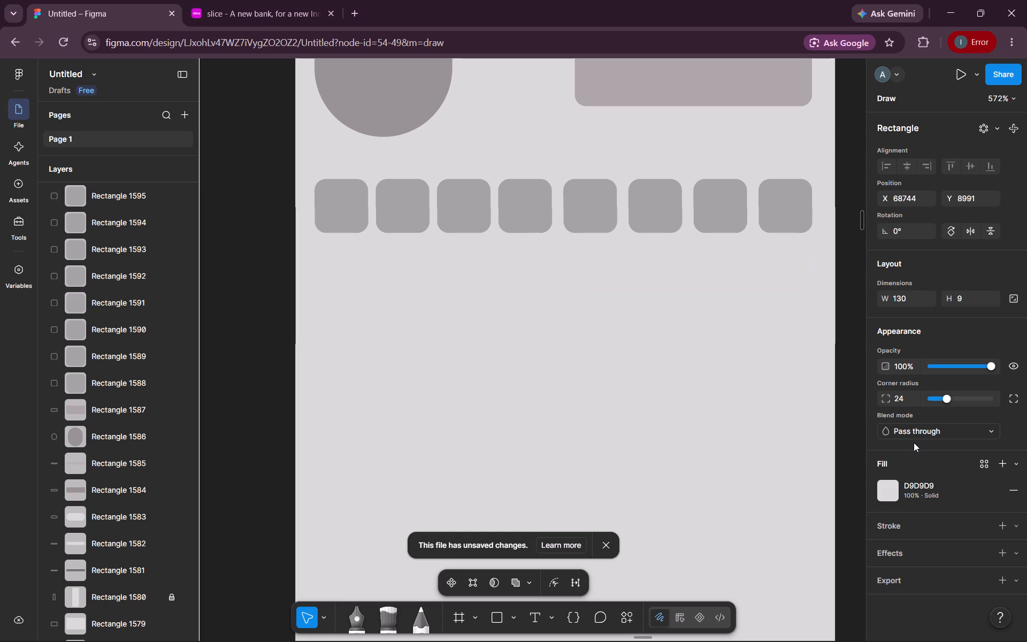
left_click(892, 493)
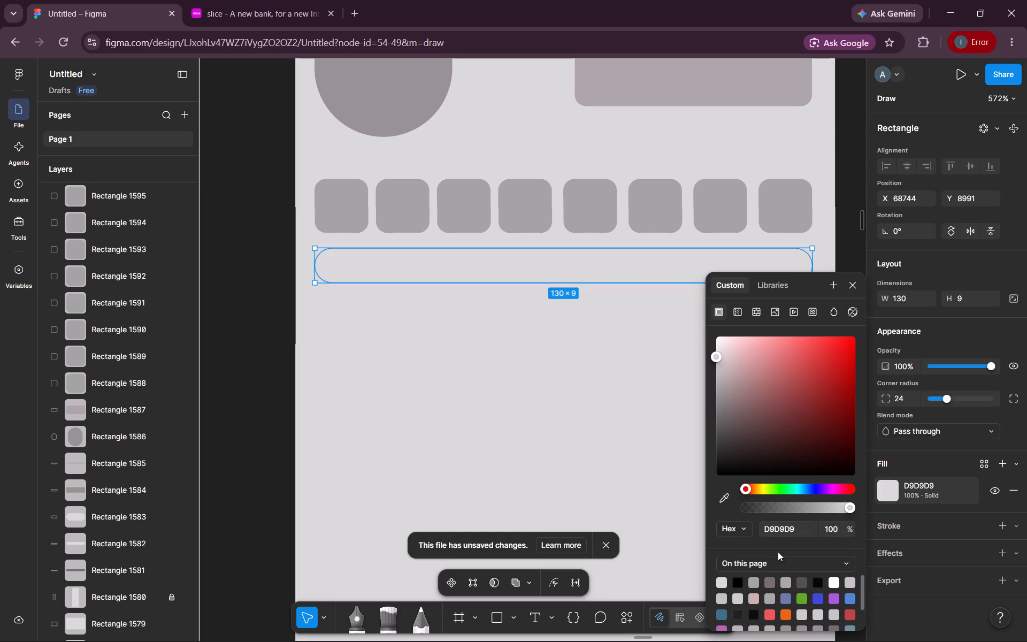
left_click(752, 583)
left_click(653, 483)
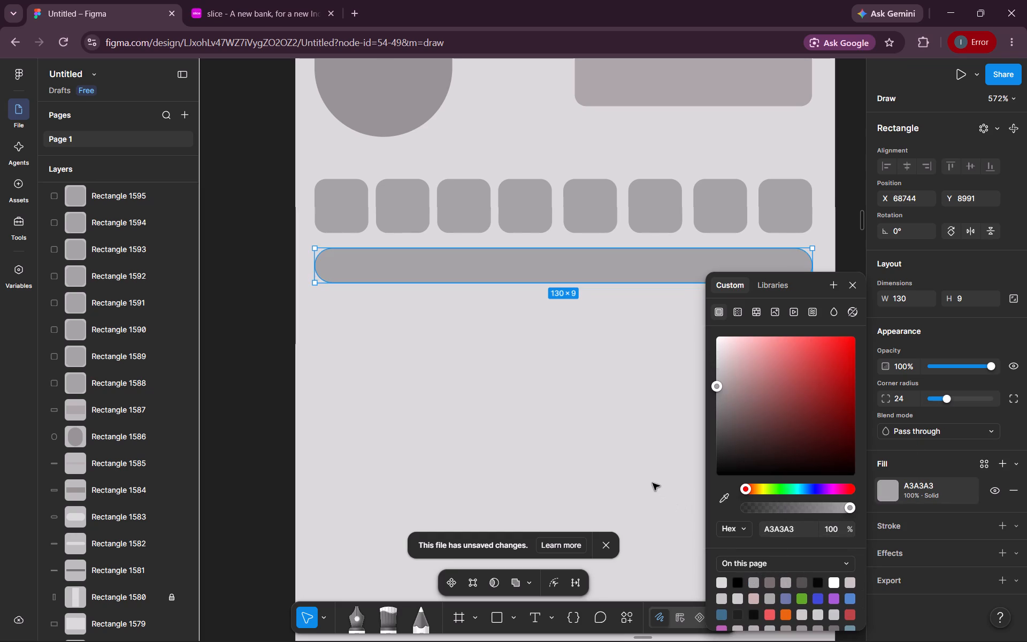
Dismiss the unsaved changes notice.
scroll(653, 483, "up", 4)
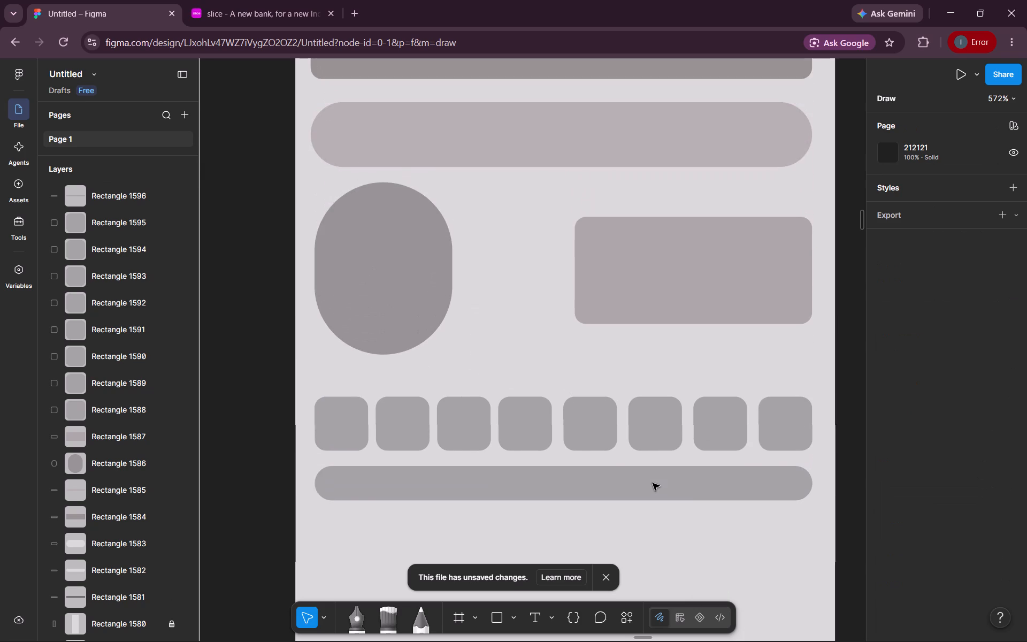
scroll(653, 483, "up", 3)
scroll(653, 483, "down", 4)
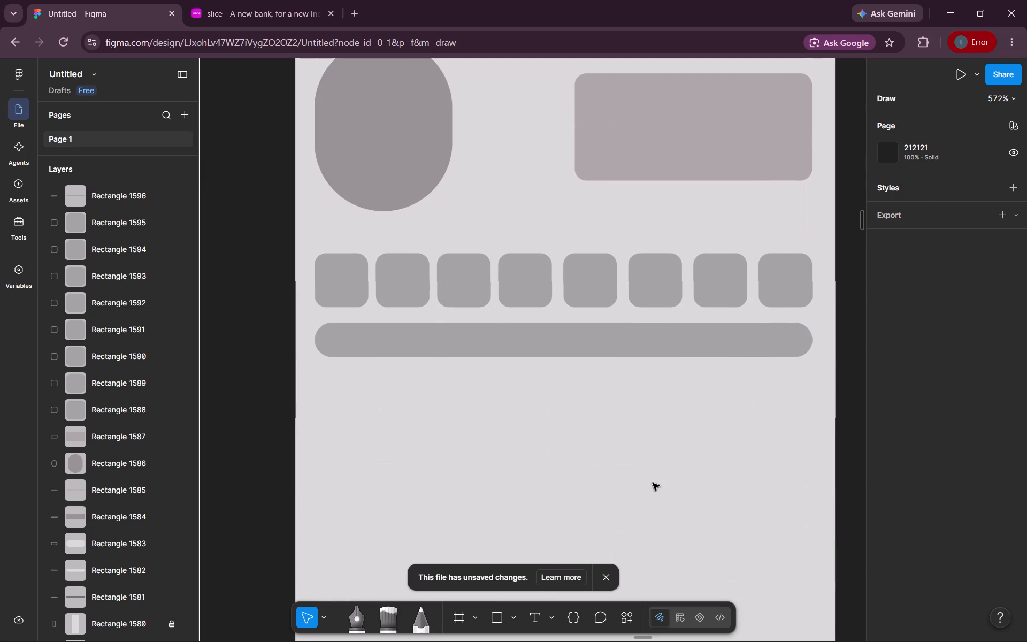
left_click(605, 581)
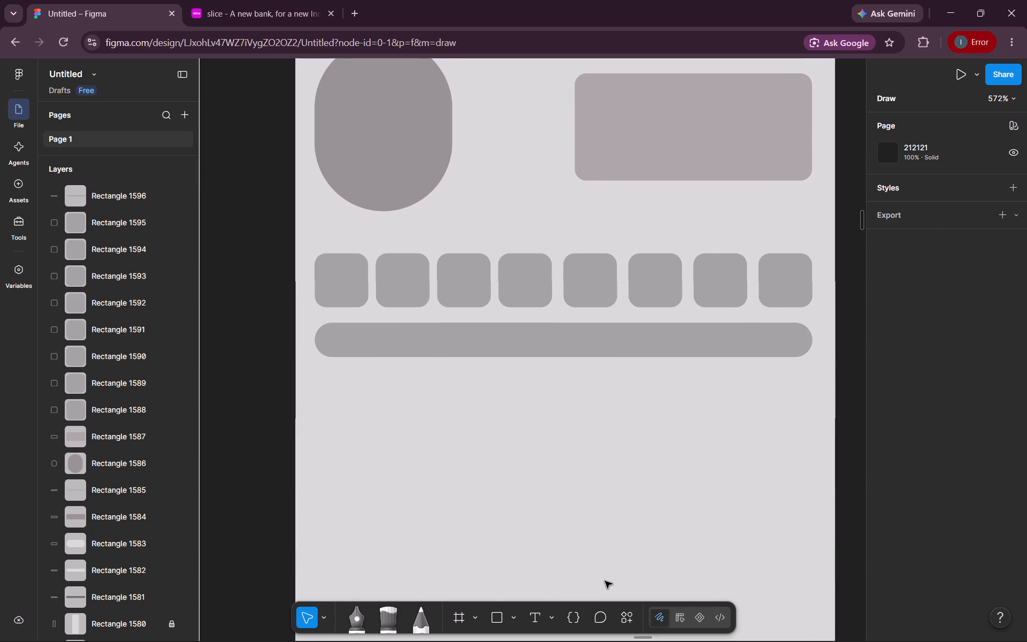
Draw a 30 × 6 rectangle below the wide bar, aligned with the bar's left end, at X 68744, Y 9007.
scroll(605, 581, "down", 2)
scroll(605, 581, "up", 6)
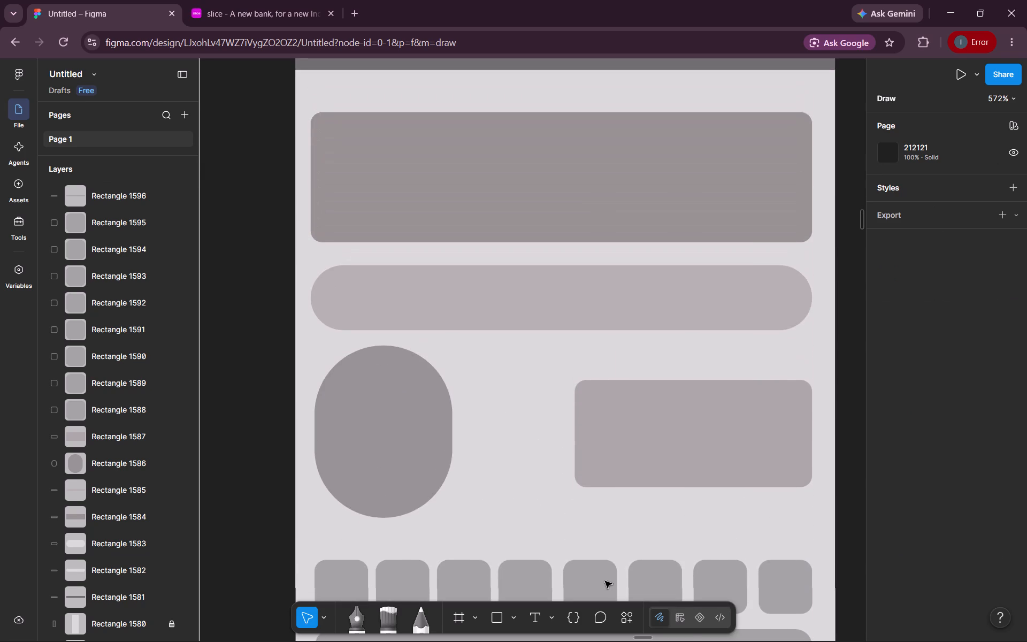
scroll(605, 581, "down", 1)
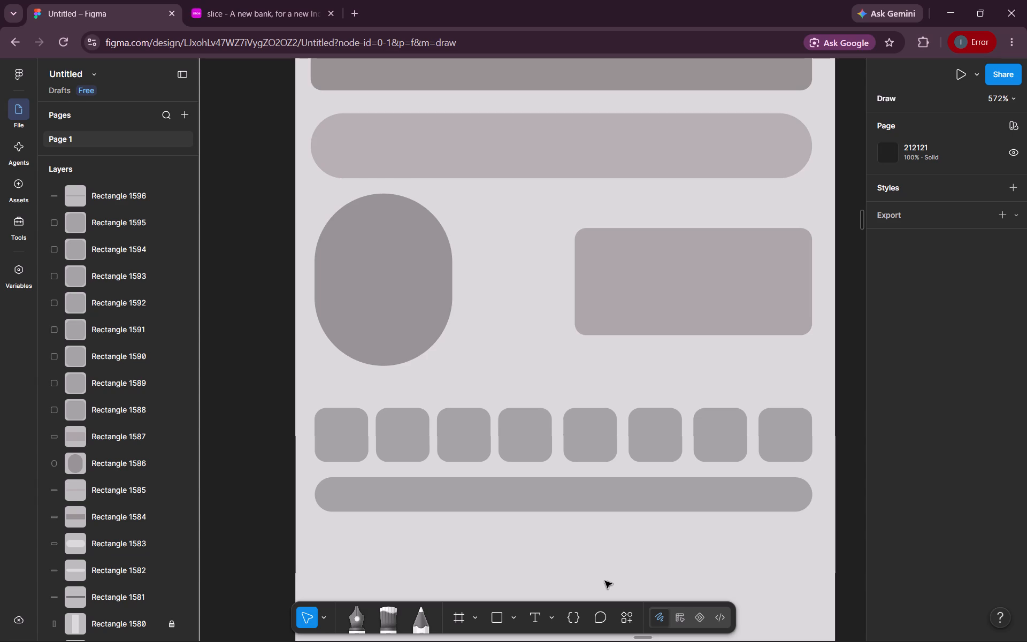
scroll(605, 581, "down", 3)
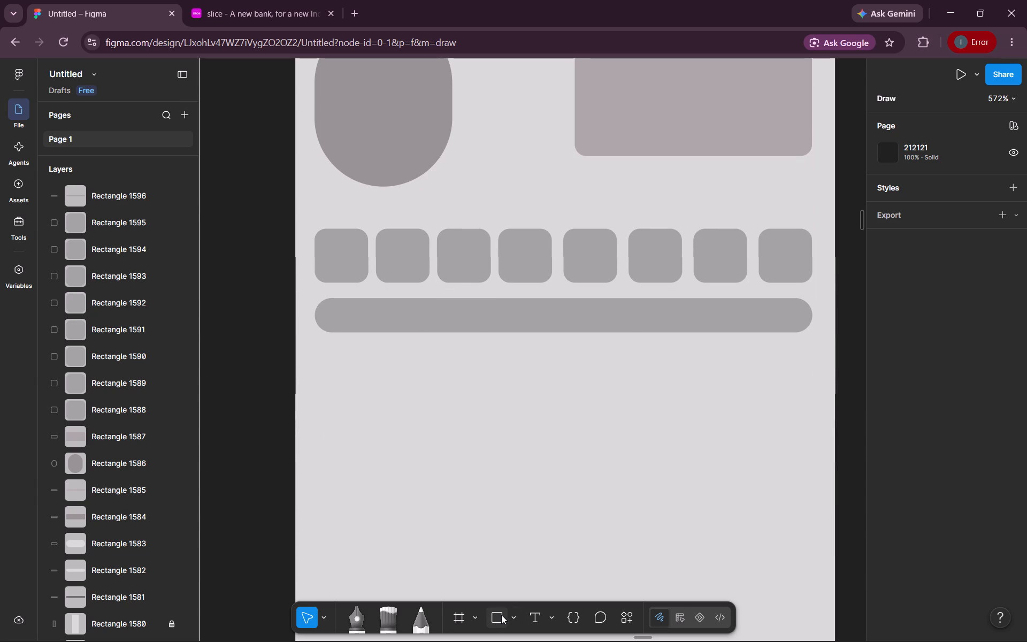
left_click(496, 614)
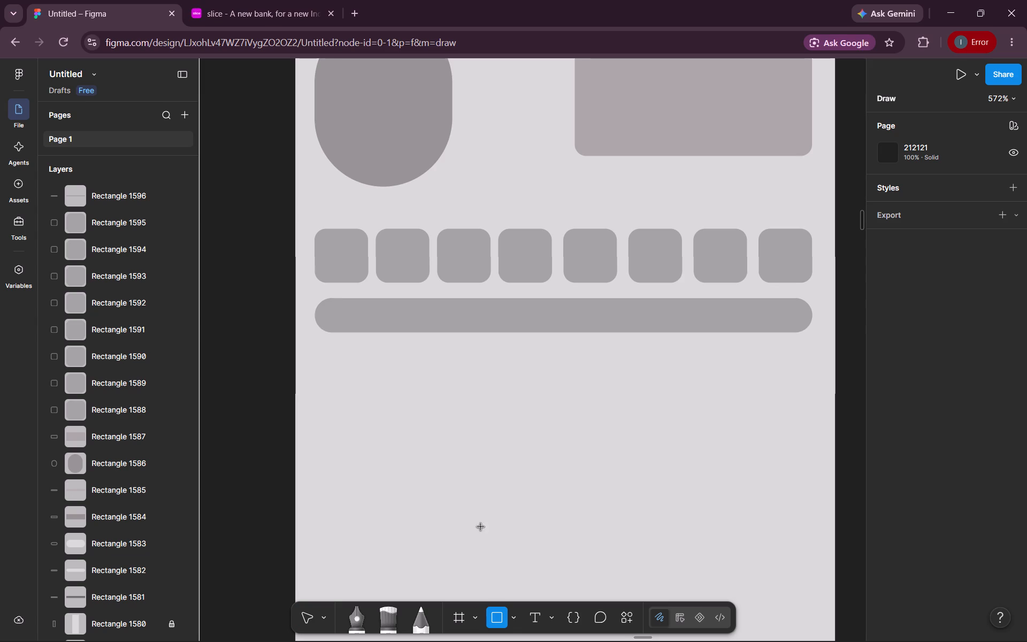
left_click_drag(315, 358, 380, 377)
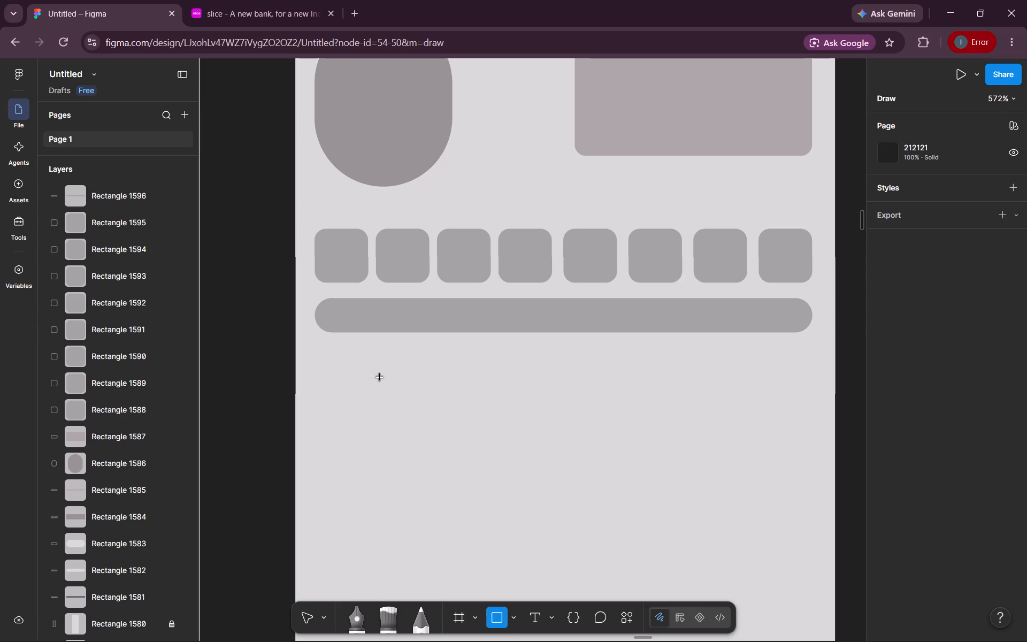
left_click_drag(380, 377, 417, 391)
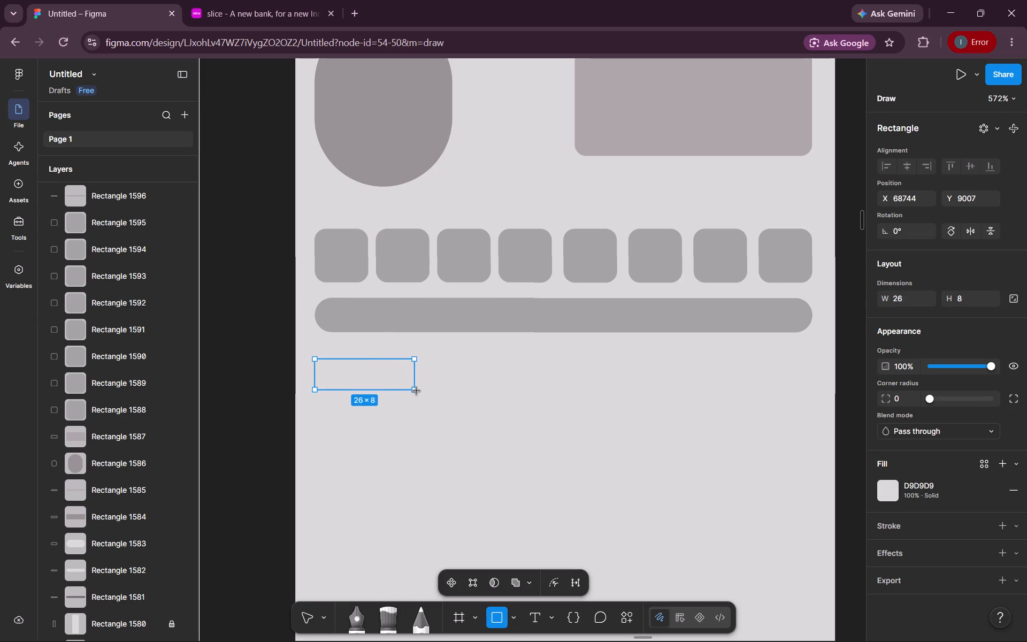
left_click_drag(417, 391, 424, 388)
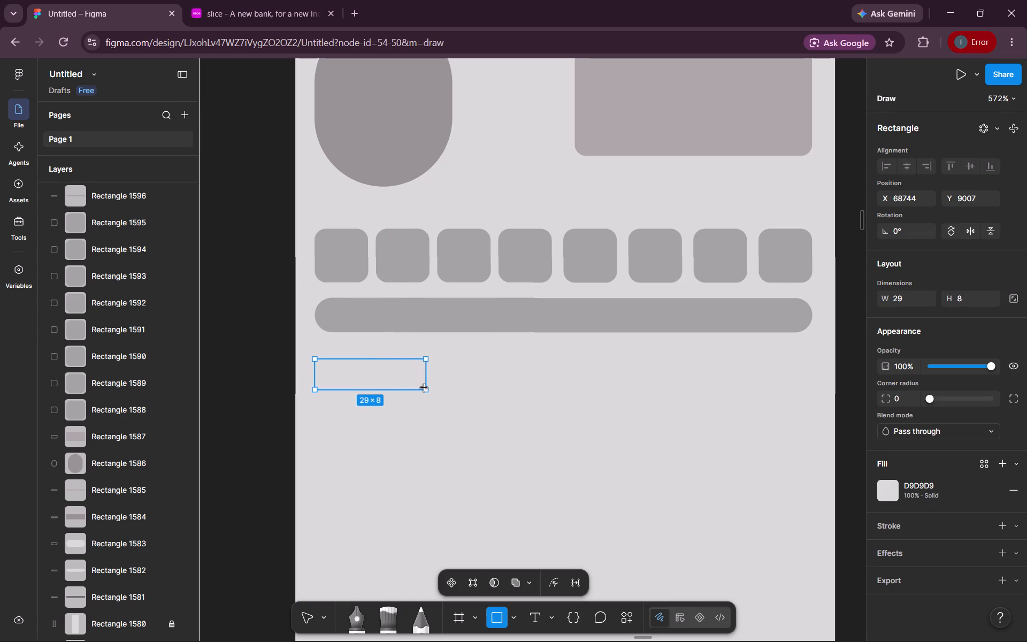
left_click_drag(424, 388, 421, 380)
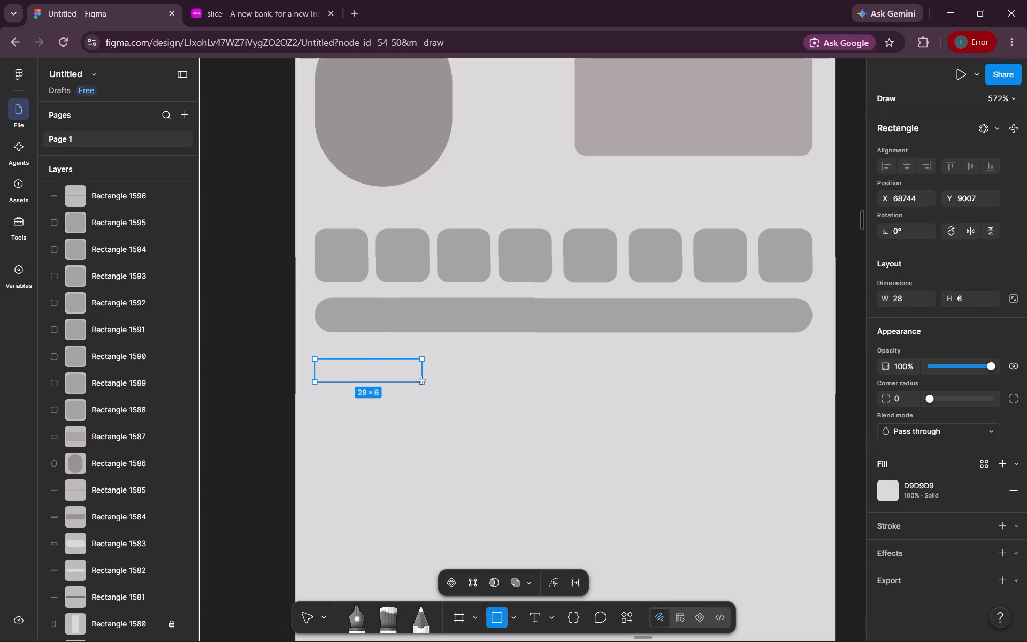
left_click_drag(421, 380, 430, 380)
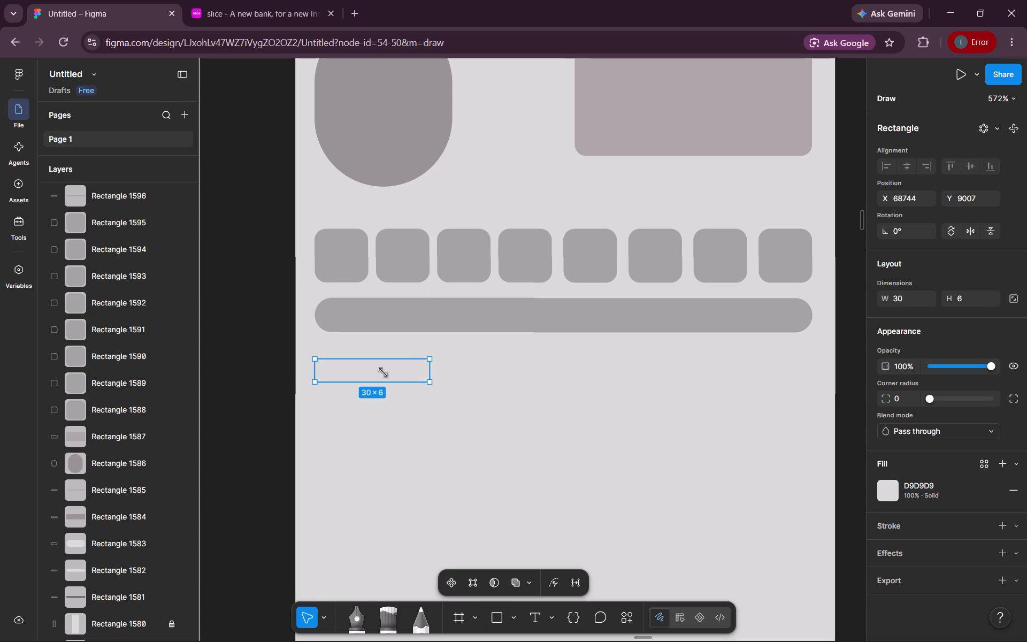
left_click_drag(310, 371, 318, 370)
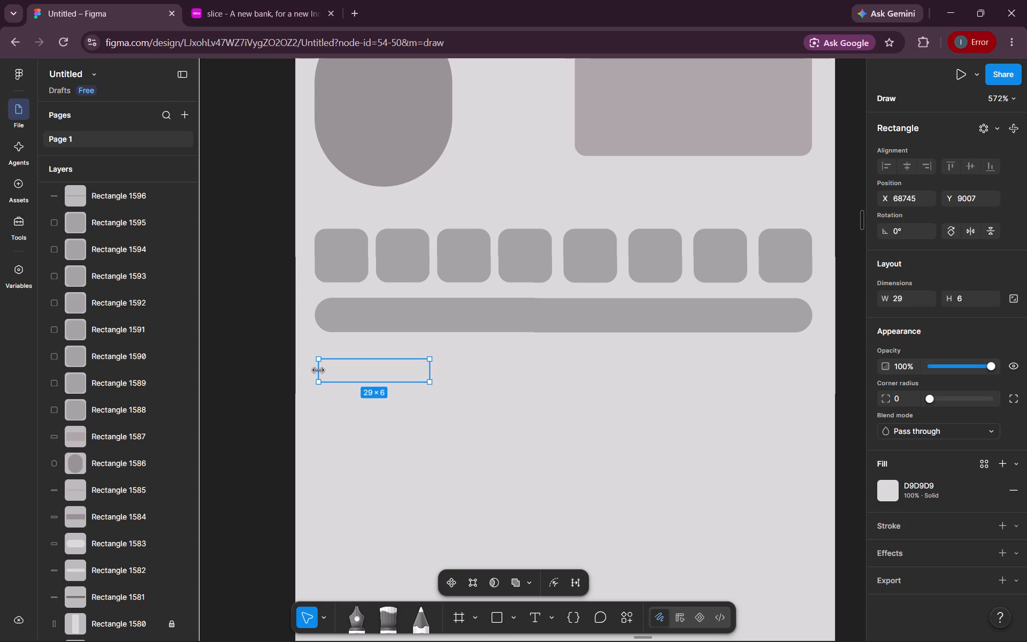
left_click_drag(318, 370, 332, 367)
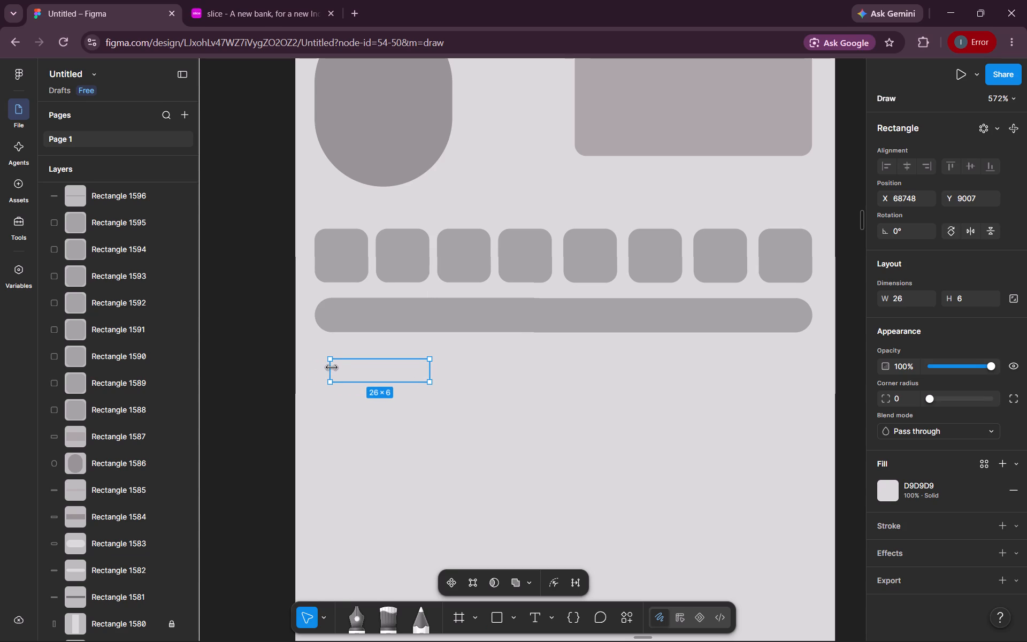
left_click_drag(332, 367, 311, 366)
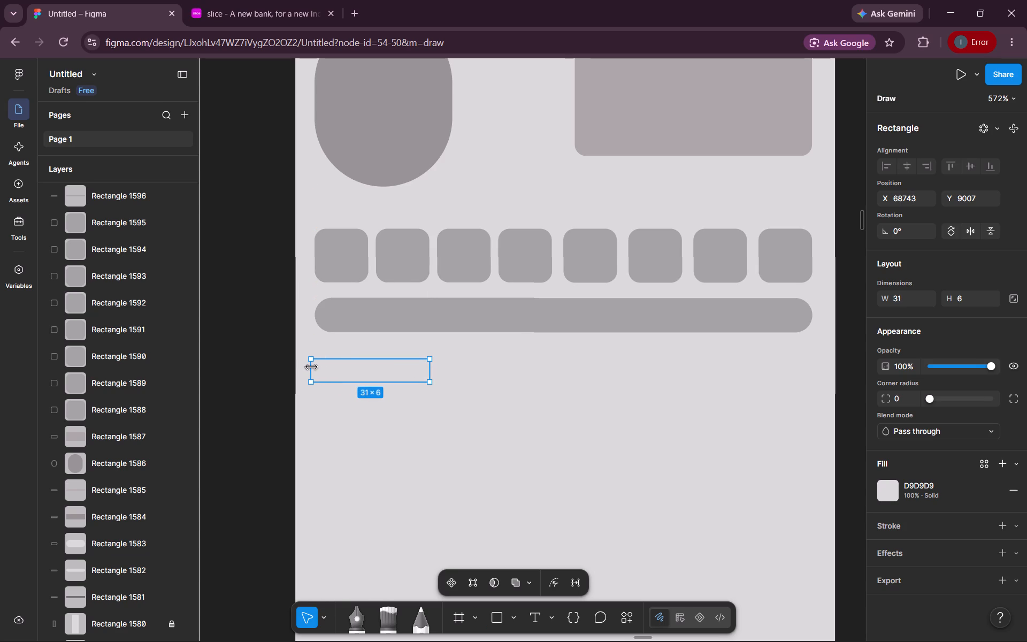
left_click_drag(311, 366, 316, 366)
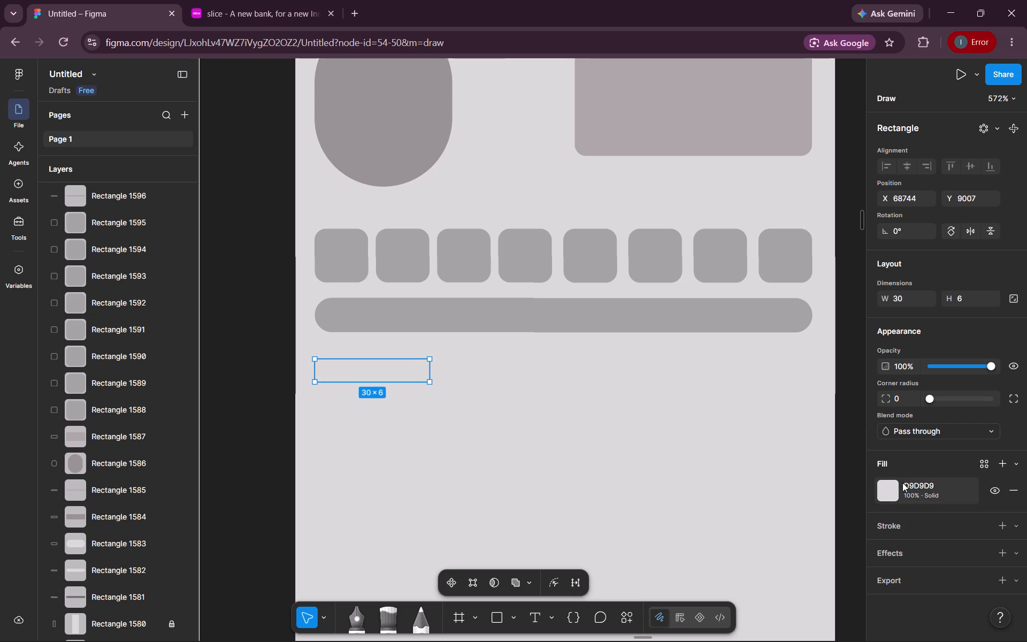
Change the fill of the small rectangle below the wide bar to A3A3A3.
left_click(893, 491)
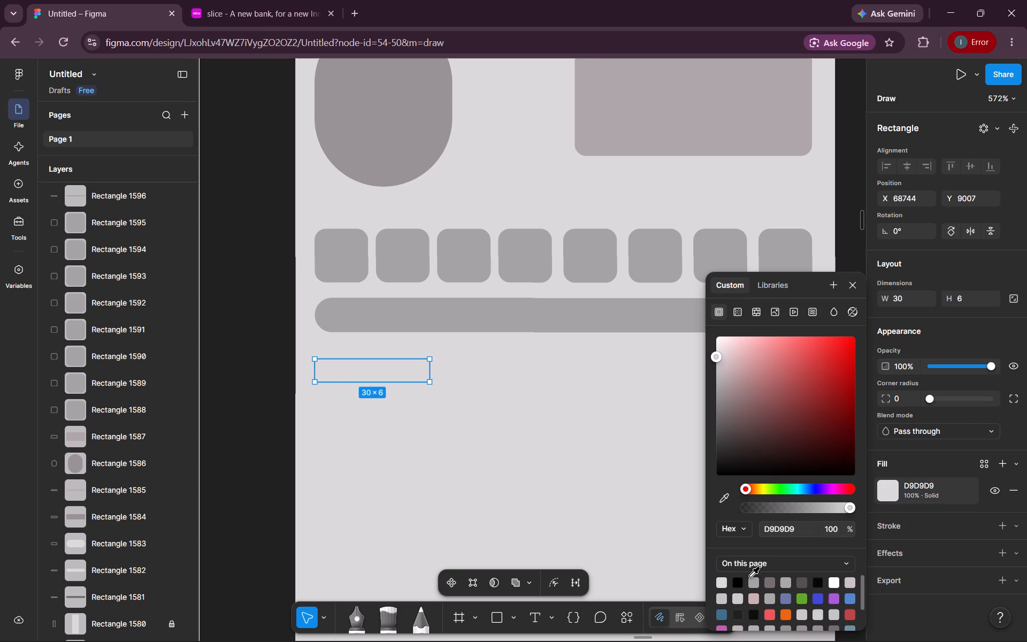
left_click(752, 578)
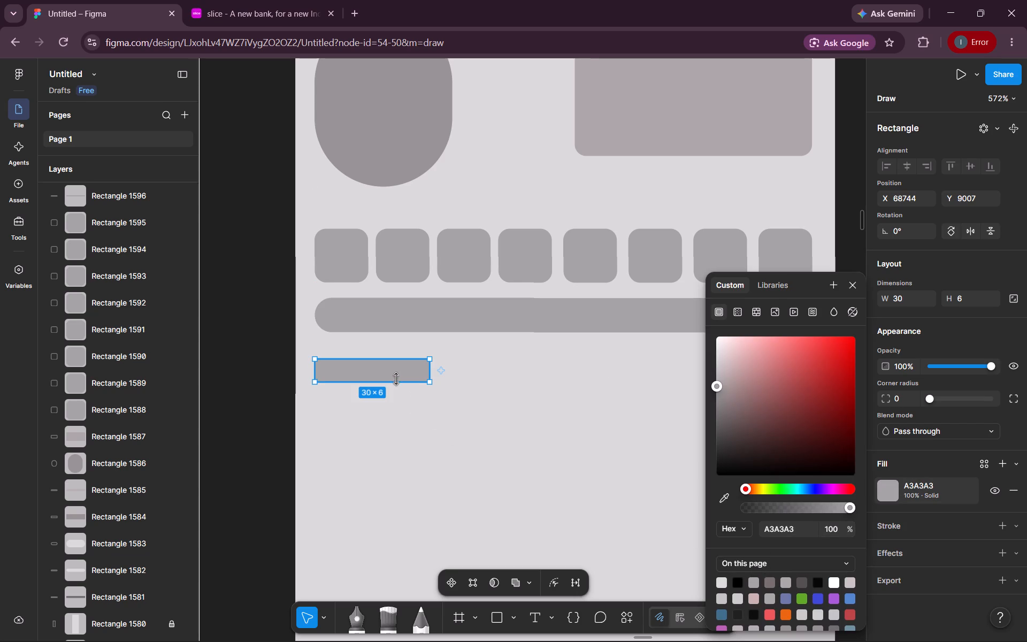
left_click(396, 378)
left_click(396, 378)
Set the corner radius of the small rectangle below the wide bar to 11 and deselect it.
left_click_drag(924, 397, 942, 397)
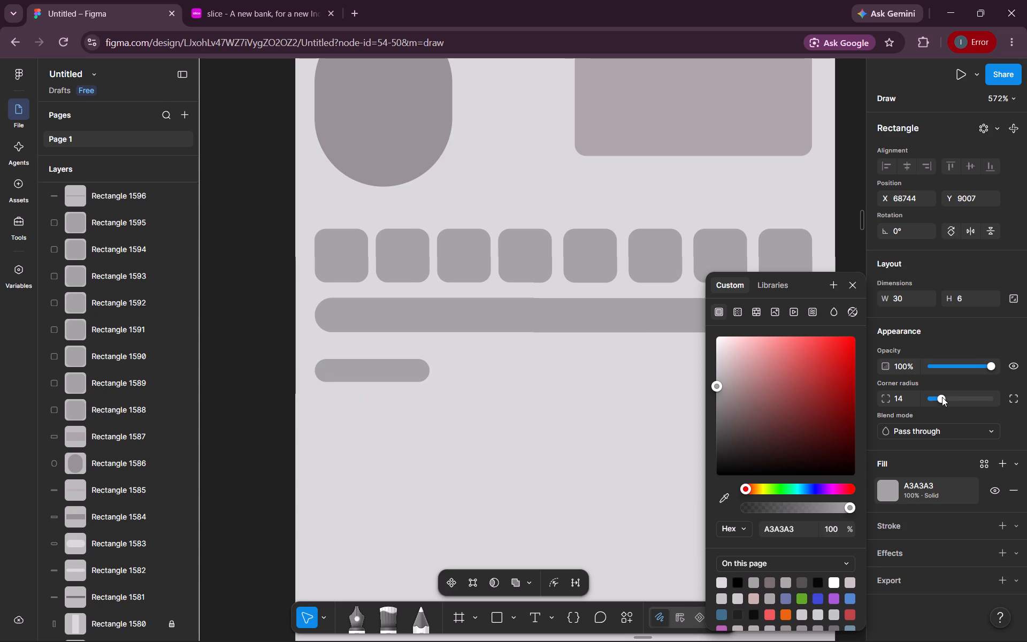
left_click_drag(942, 397, 940, 398)
left_click(588, 419)
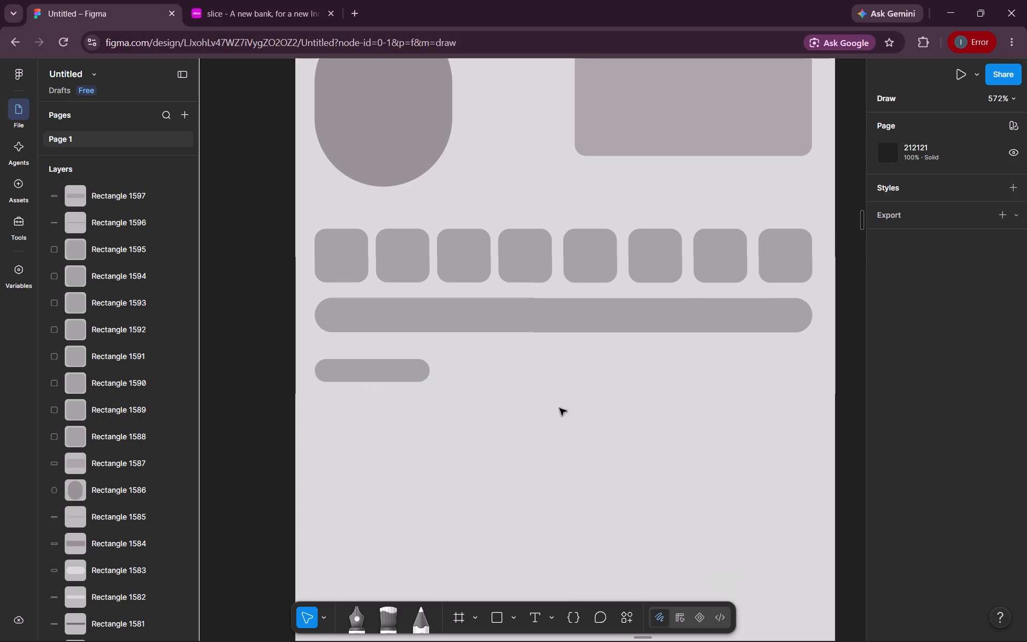
Duplicate the small pill below the wide bar and place the copy beside it at X 68776, Y 9007.
left_click(382, 370)
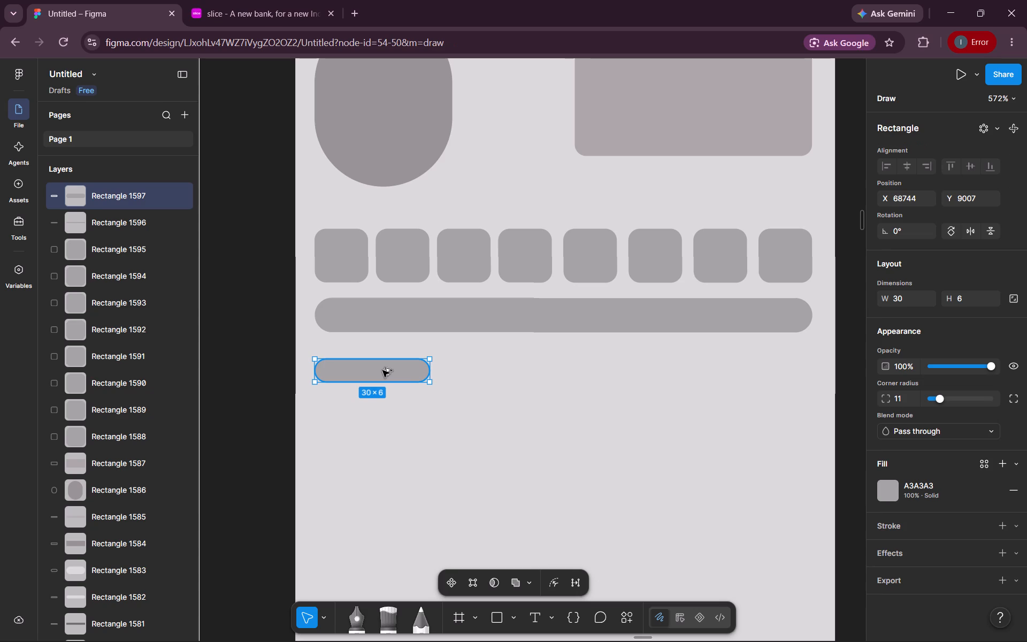
left_click_drag(382, 370, 503, 374, "alt")
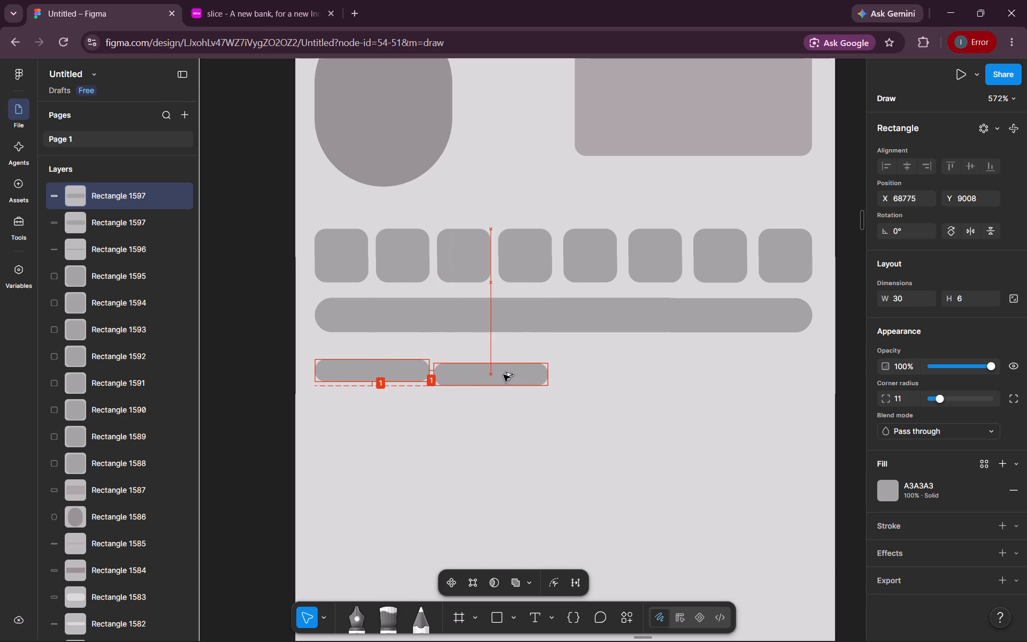
left_click_drag(503, 374, 504, 368, "alt")
left_click_drag(504, 368, 504, 372)
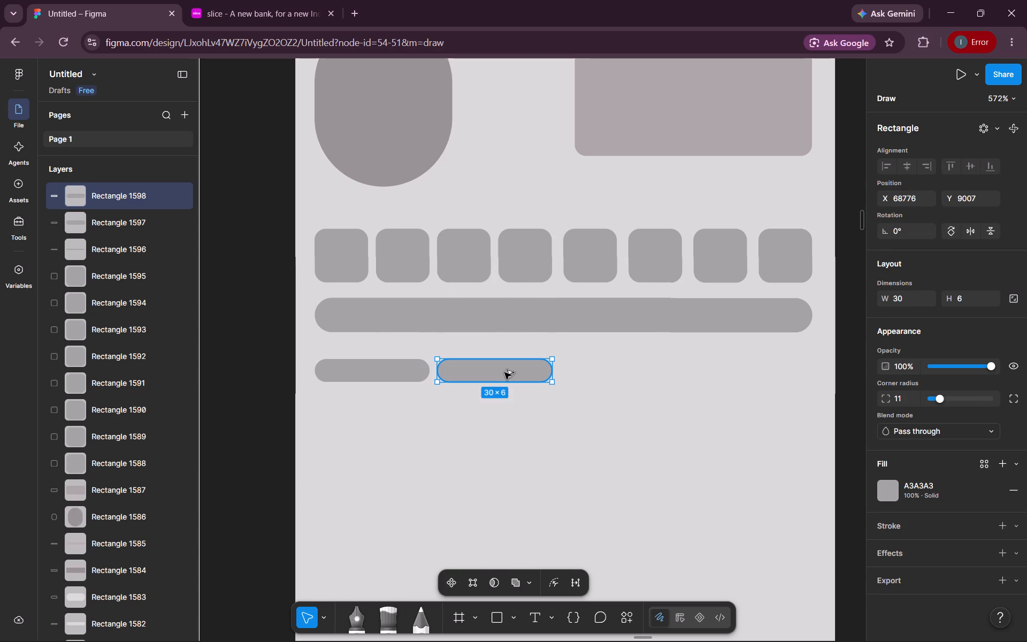
Duplicate the second small pill and place the copy as the third in the row at X 68808, Y 9007.
left_click_drag(504, 372, 633, 372, "alt")
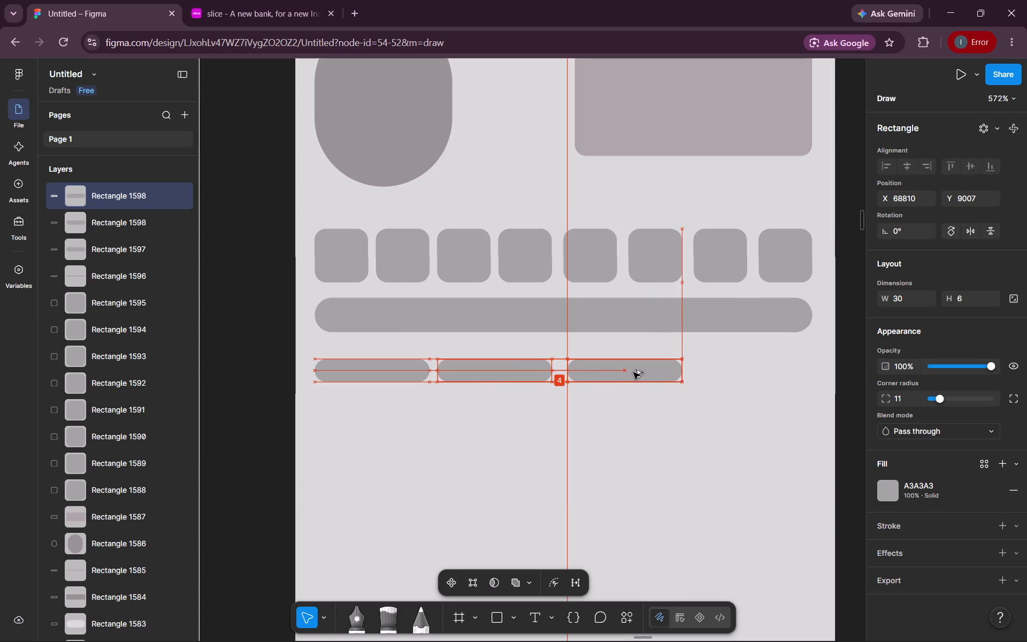
left_click_drag(633, 372, 628, 371, "alt")
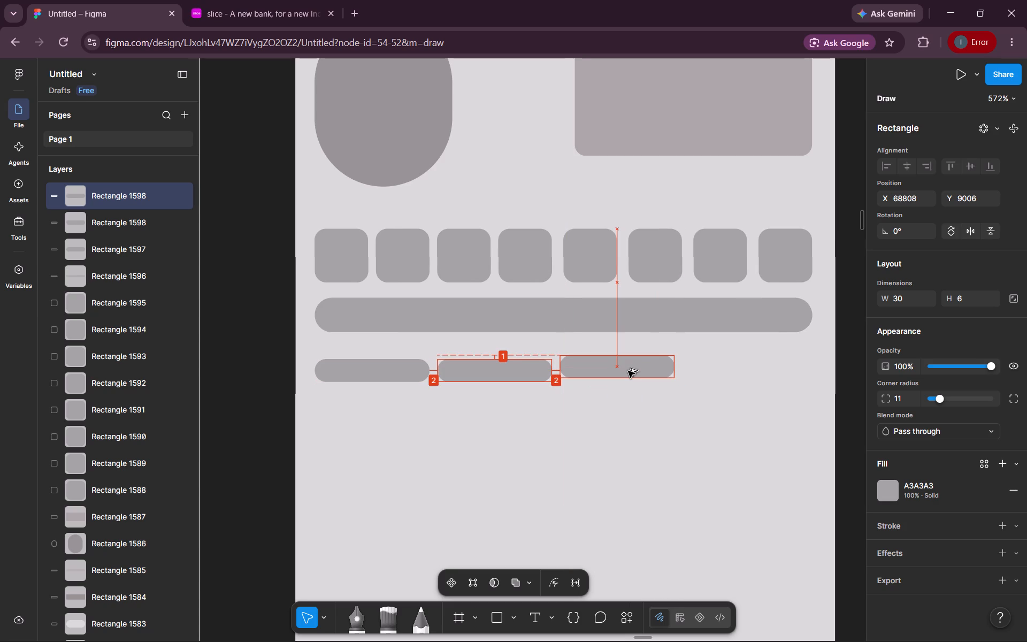
left_click_drag(628, 371, 628, 371, "alt")
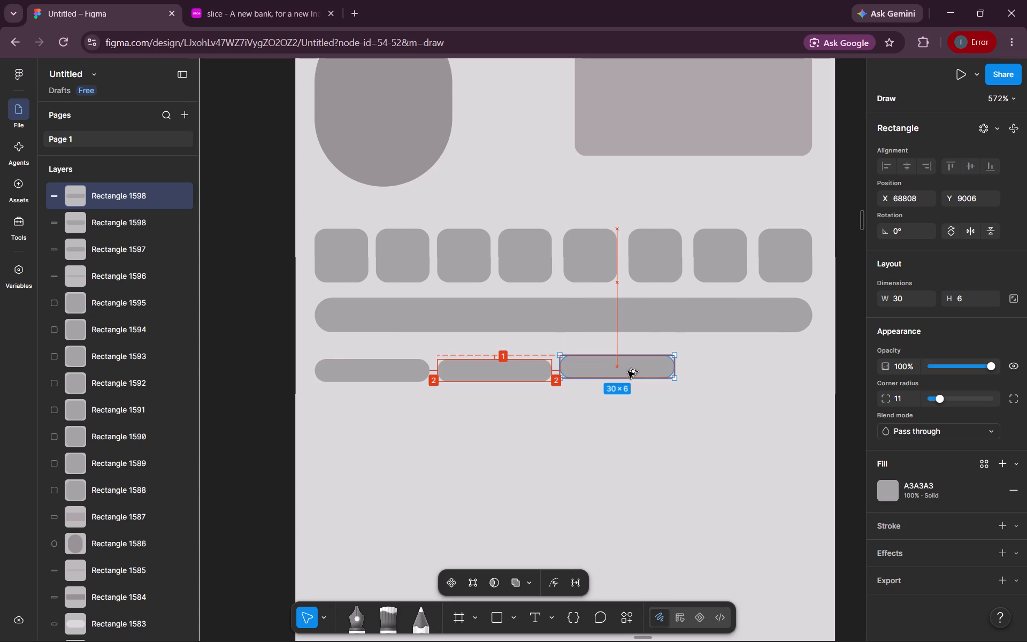
left_click_drag(628, 371, 628, 372, "alt")
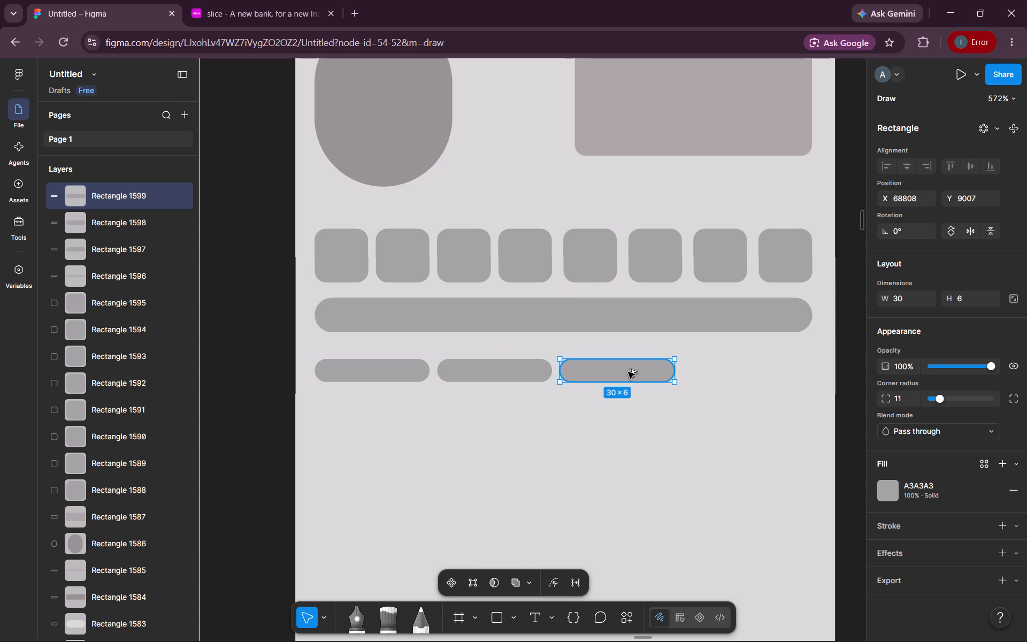
Duplicate the third small pill and place the copy as the fourth in the row, near the wide bar's right end at Y 9006.
left_click_drag(628, 372, 757, 365, "alt")
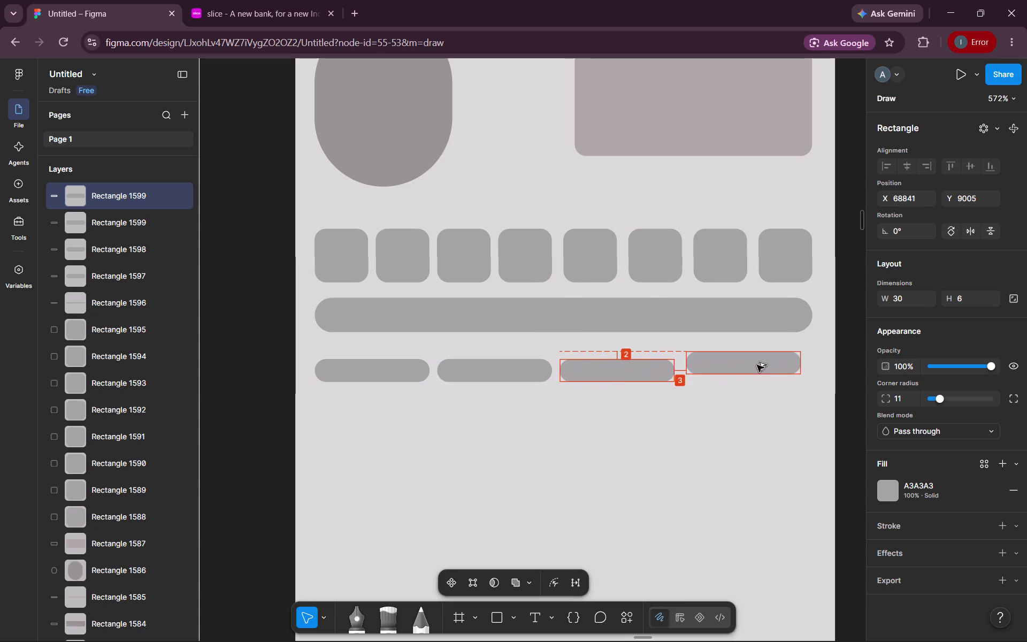
left_click_drag(757, 365, 752, 372, "alt")
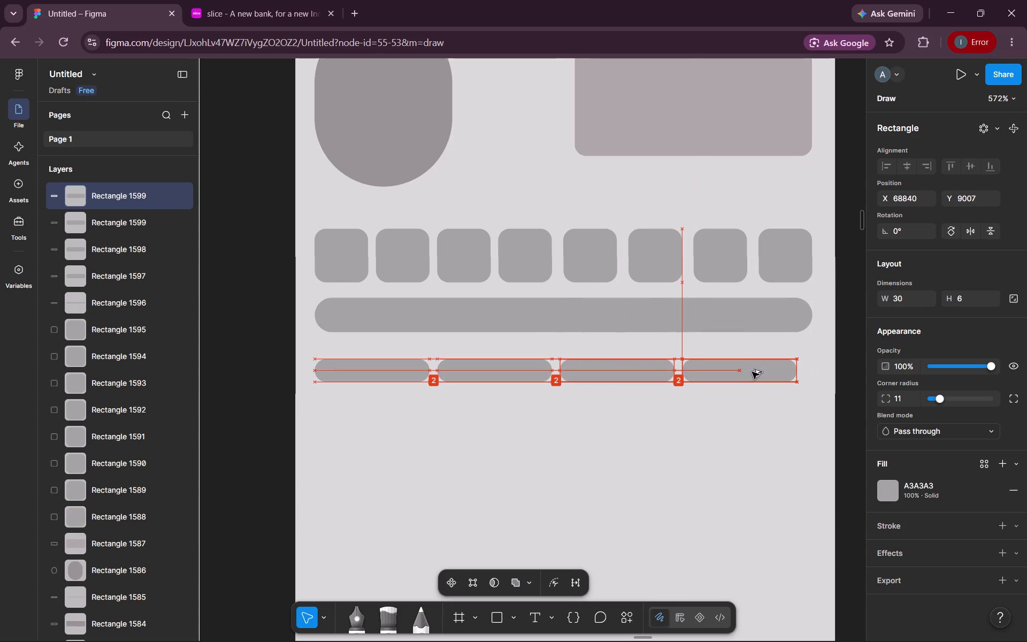
left_click_drag(752, 372, 752, 368, "alt")
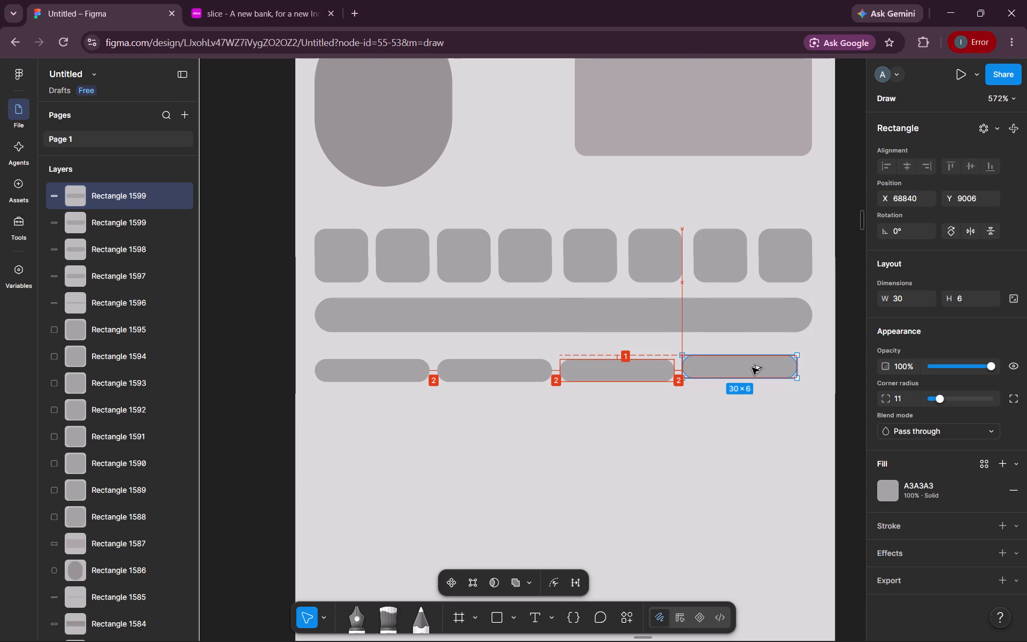
left_click_drag(752, 368, 752, 374, "alt")
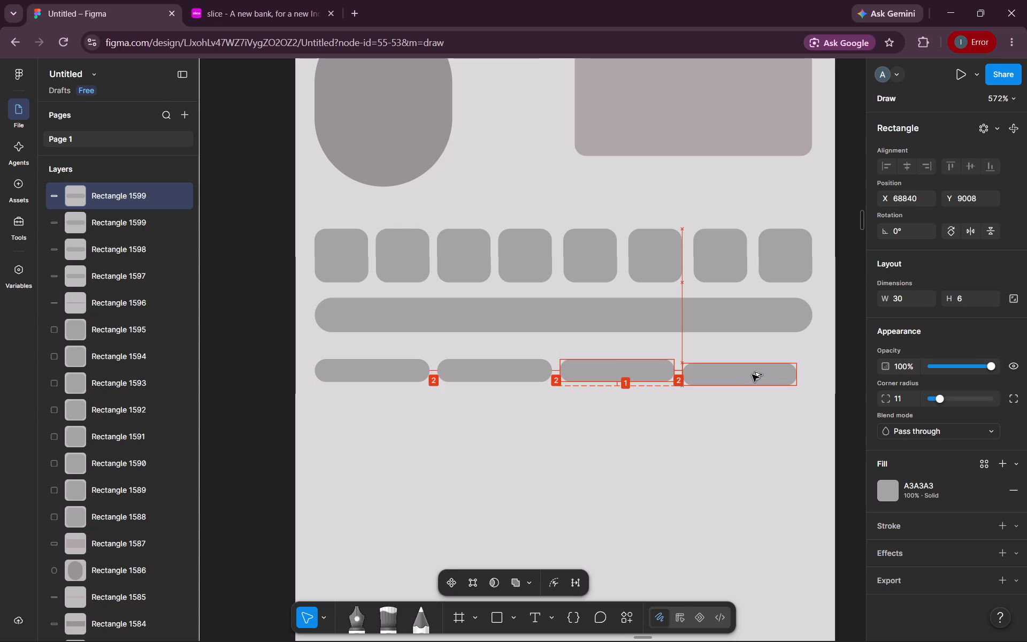
left_click_drag(752, 374, 754, 369, "alt")
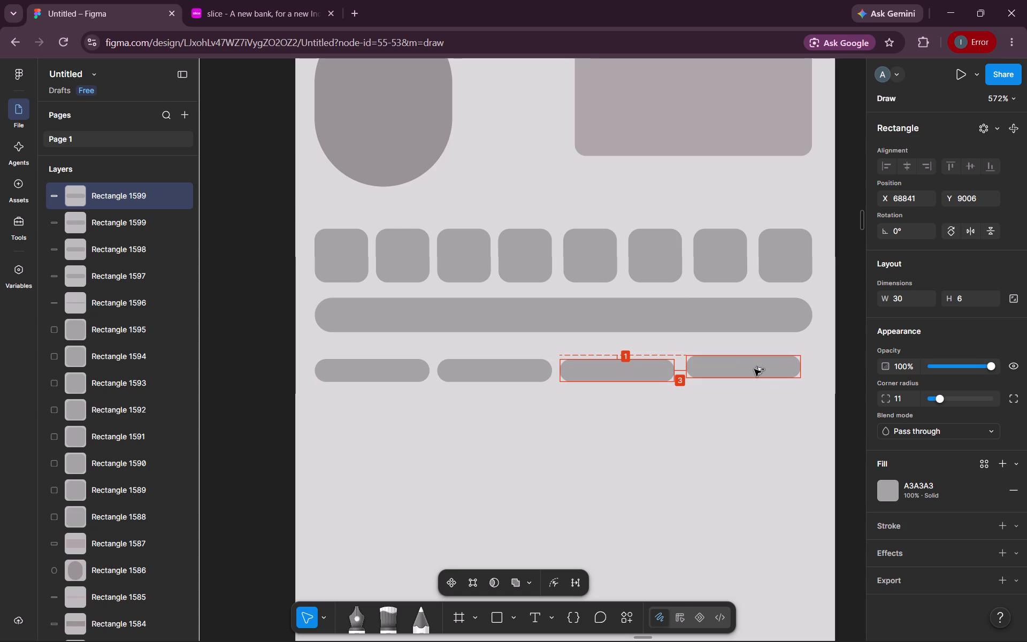
left_click_drag(754, 369, 761, 369, "alt")
left_click(635, 398)
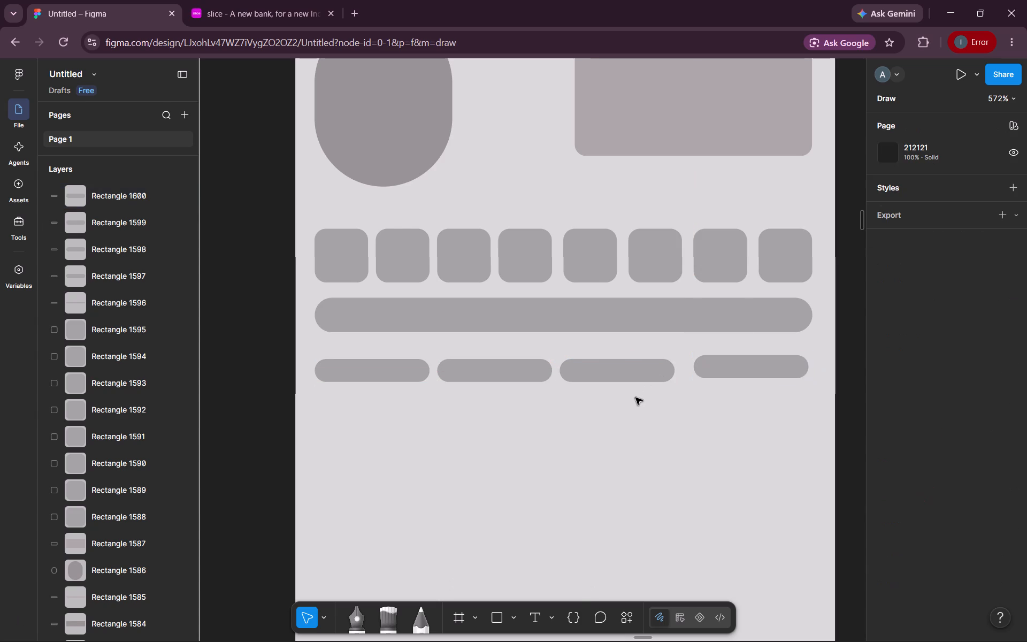
Move the first three small pills one unit right and one unit up, level with the fourth at Y 9006.
left_click(626, 363)
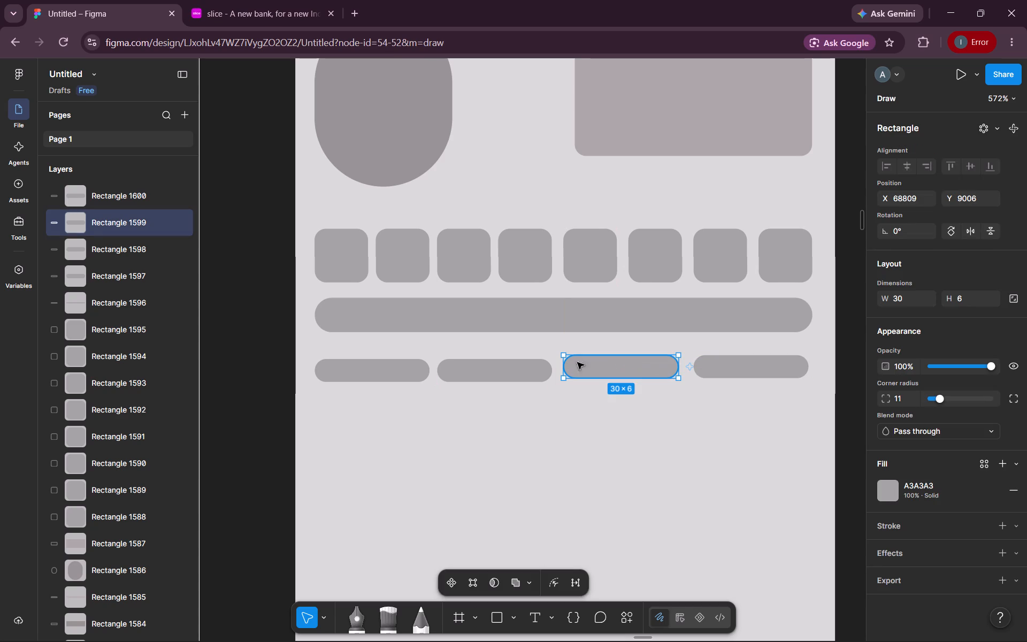
left_click(503, 376)
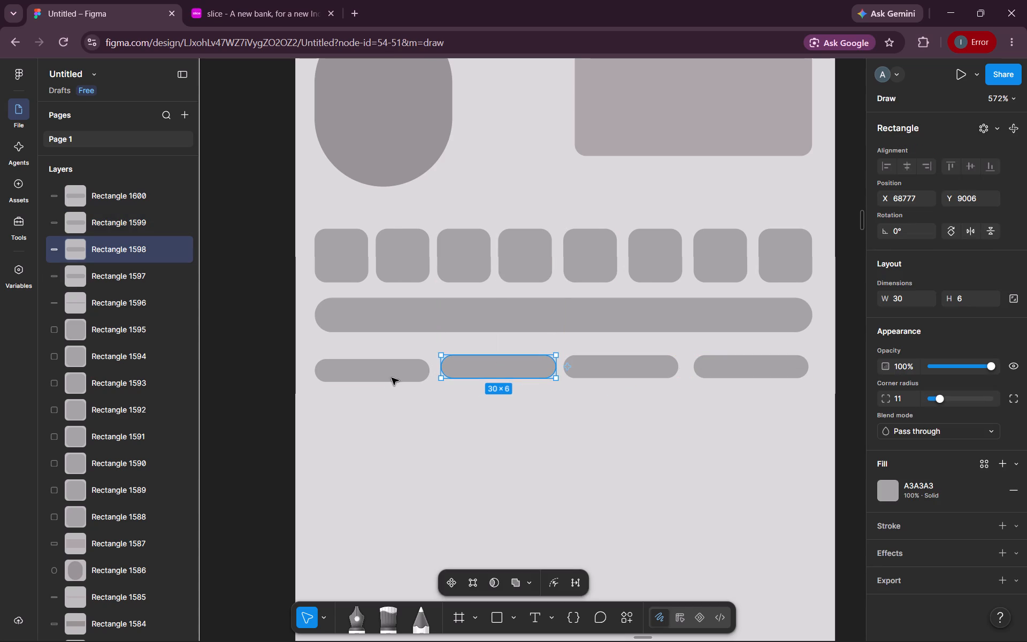
left_click(378, 375)
left_click_drag(378, 375, 379, 366)
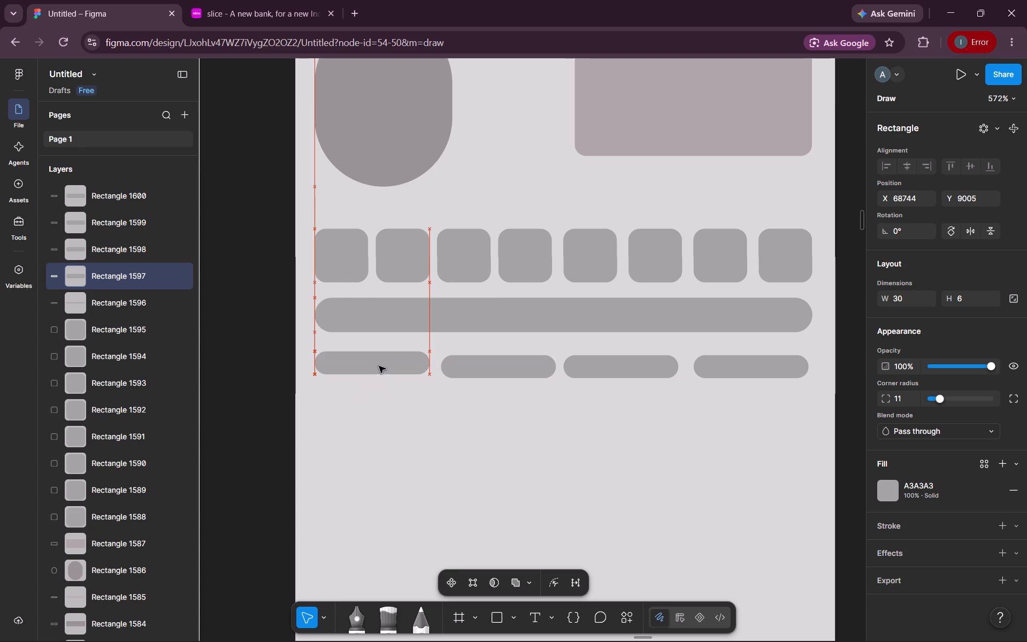
left_click_drag(379, 366, 381, 370)
left_click(381, 435)
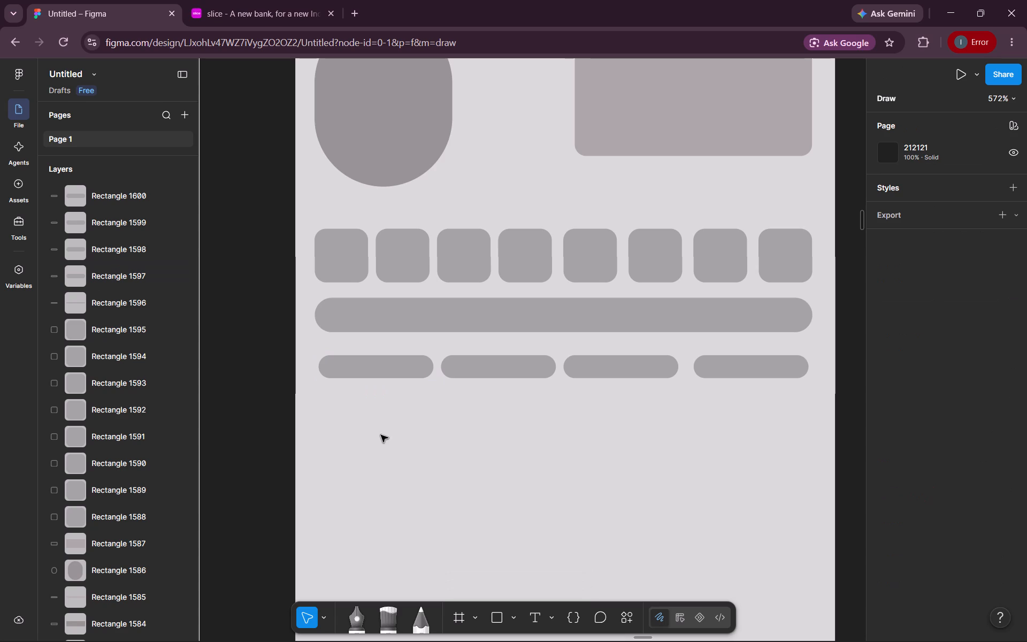
Switch to the Visual Studio Code window showing Demo3.class.
key("alt+Tab")
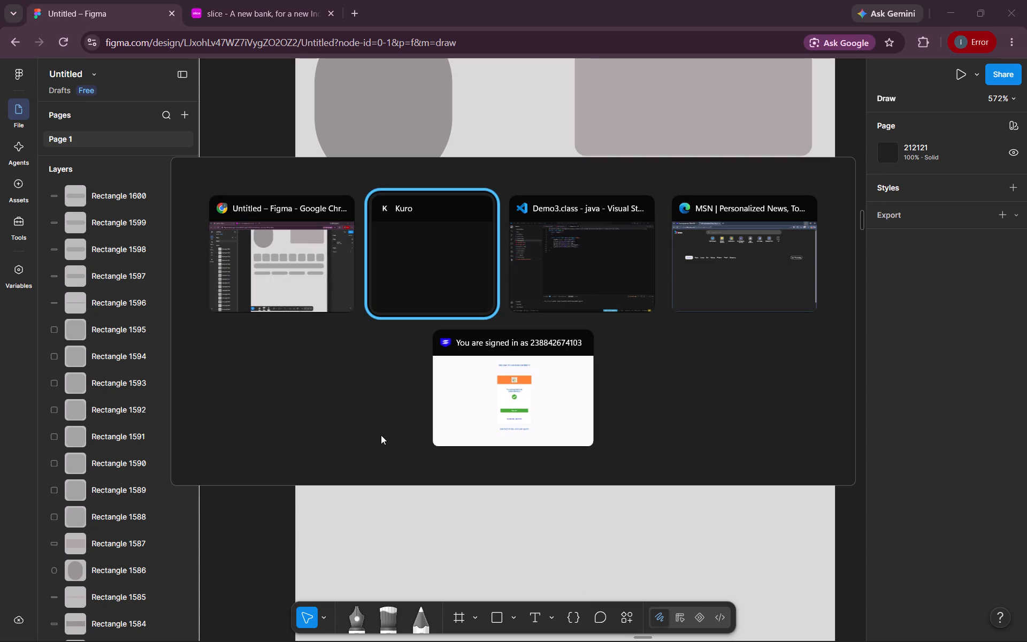
key("alt+Tab")
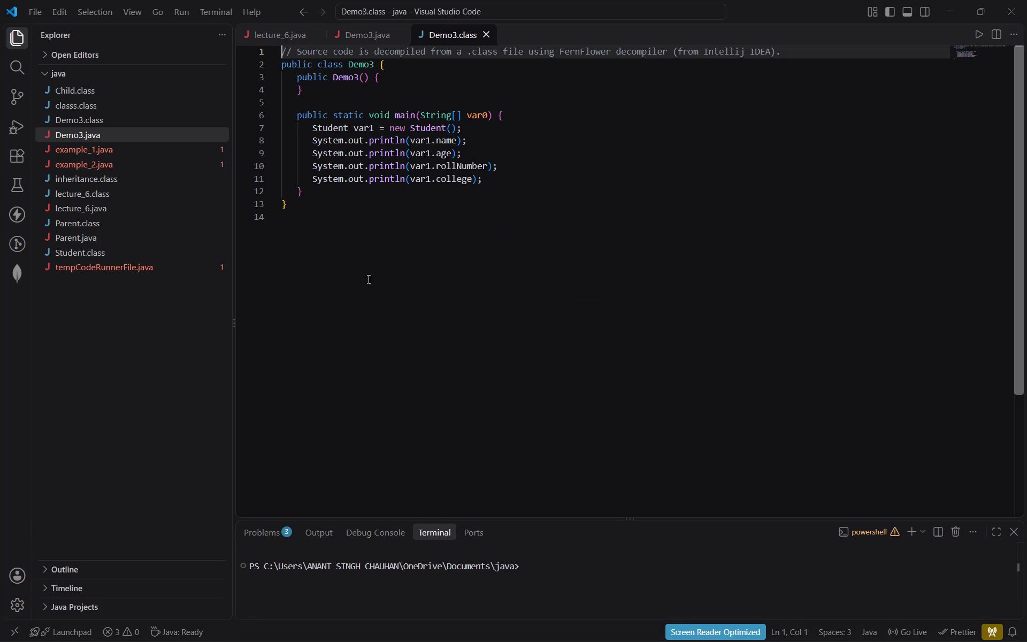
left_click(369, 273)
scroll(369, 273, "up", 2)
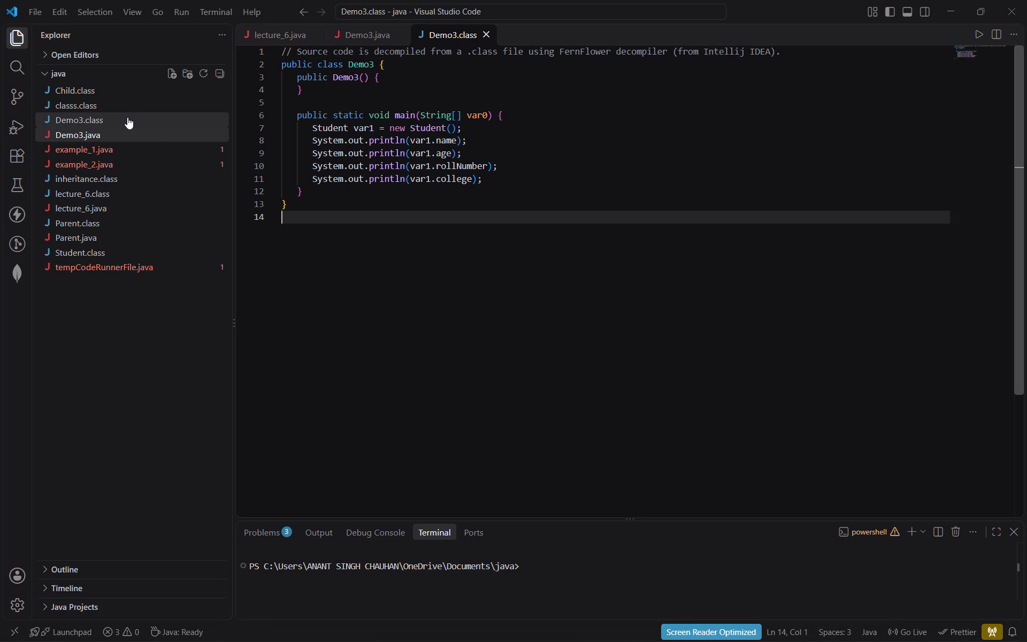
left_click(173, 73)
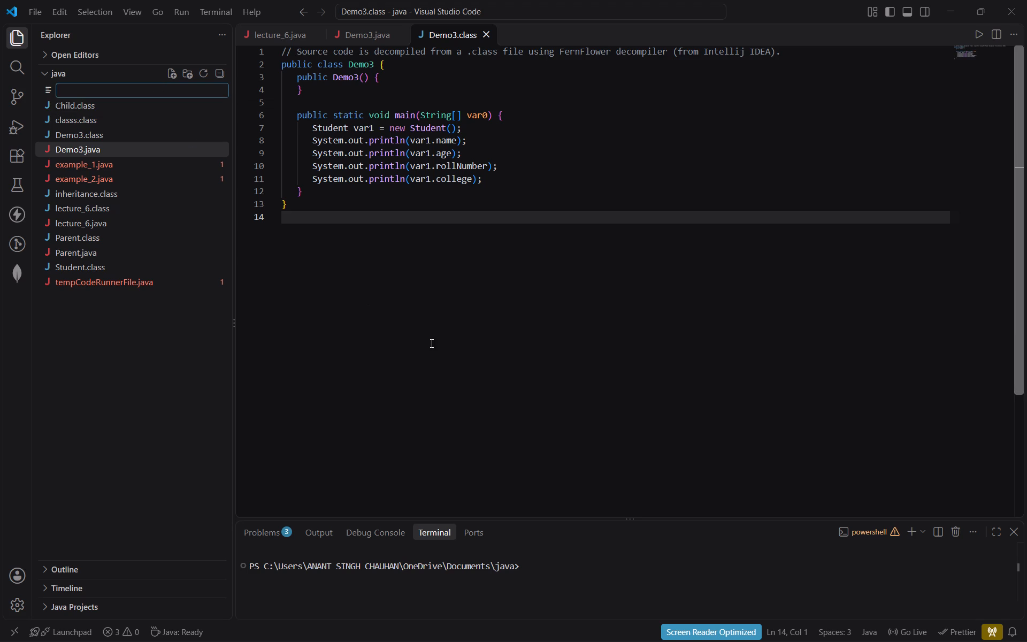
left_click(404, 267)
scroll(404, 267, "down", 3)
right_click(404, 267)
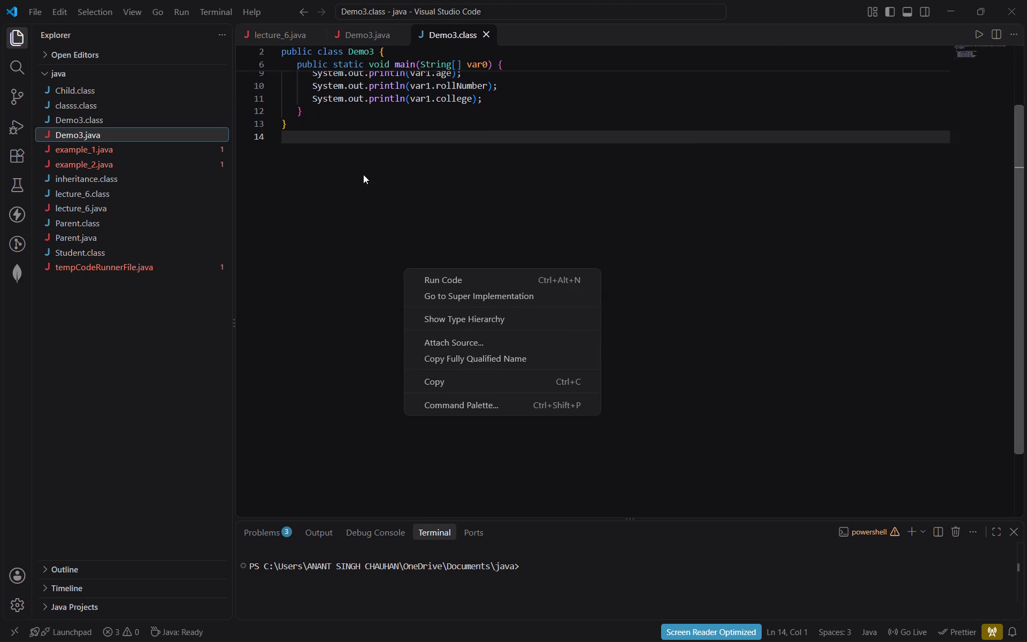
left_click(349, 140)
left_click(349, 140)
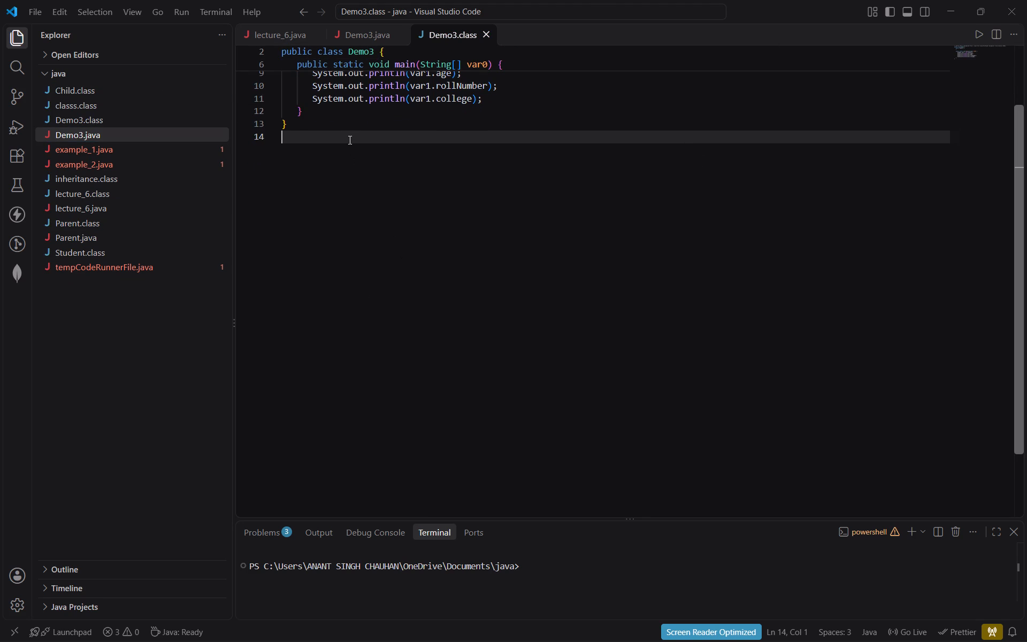